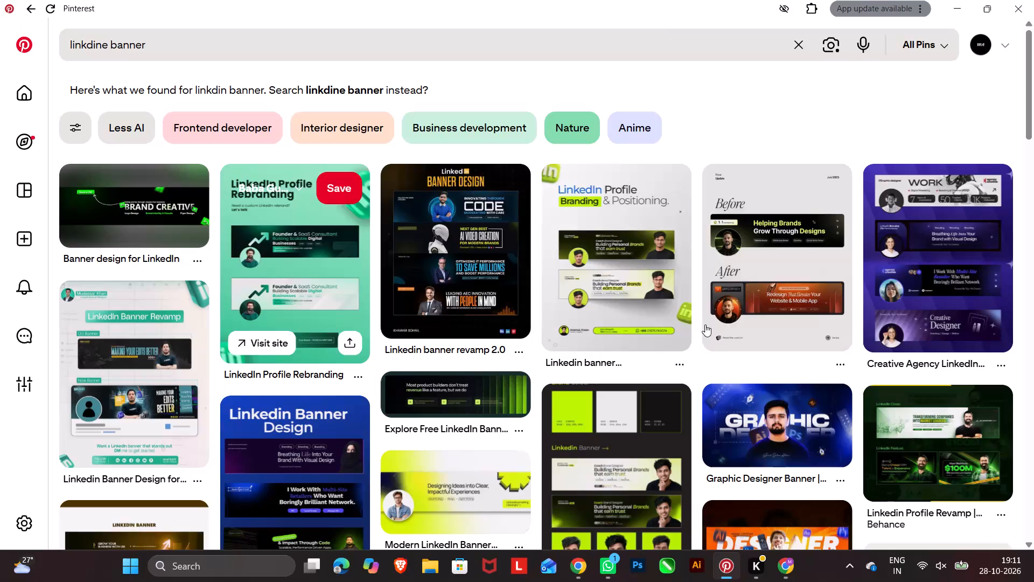
Open the "Linkedin banner optimization and rebranding" pin from the search results and look over its banners and related pins.
{"action": "left_click", "coordinate": [619, 271]}
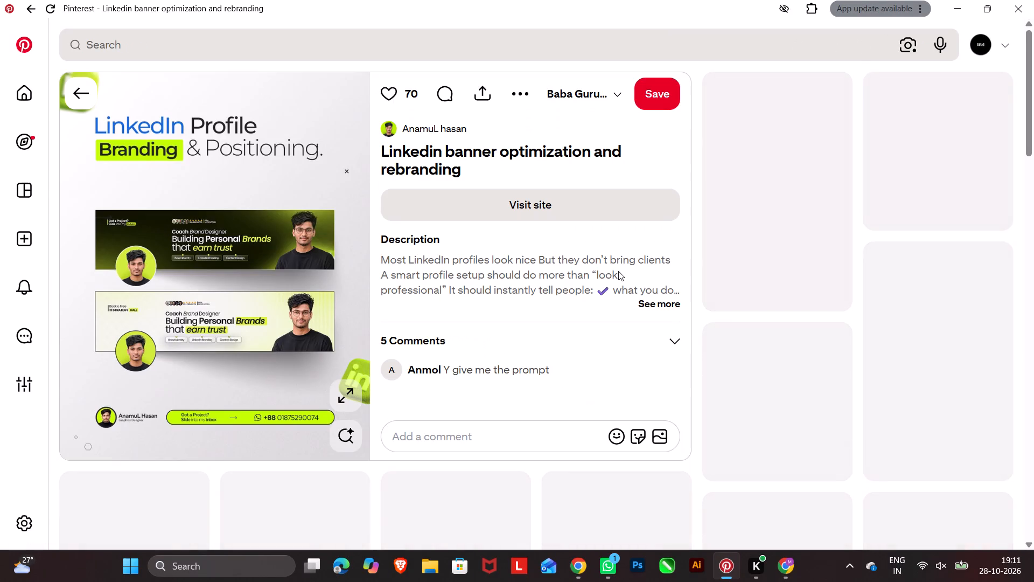
{"action": "scroll", "coordinate": [544, 300], "scroll_direction": "down", "scroll_amount": 4}
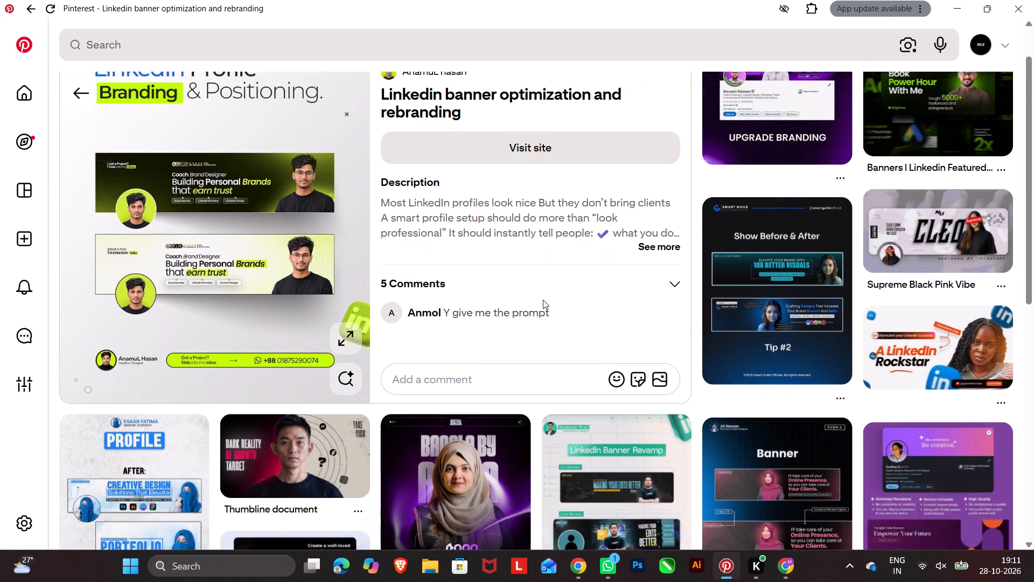
{"action": "scroll", "coordinate": [543, 300], "scroll_direction": "up", "scroll_amount": 4}
Open the related purple LinkedIn "Upgrade Branding" pin and examine its profile banner and the similar banner designs listed with it.
{"action": "left_click", "coordinate": [790, 136]}
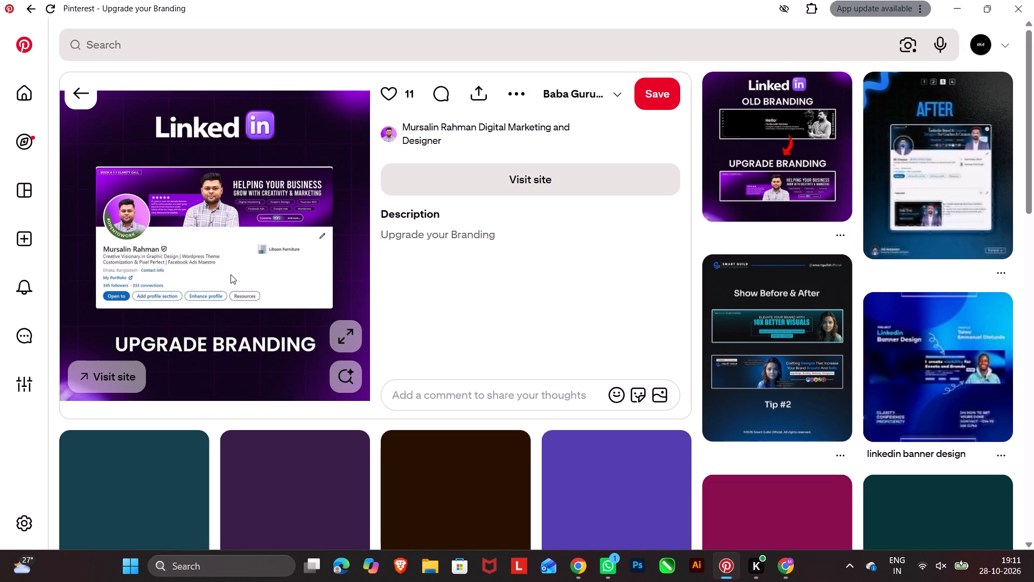
{"action": "scroll", "coordinate": [228, 275], "scroll_direction": "down", "scroll_amount": 4}
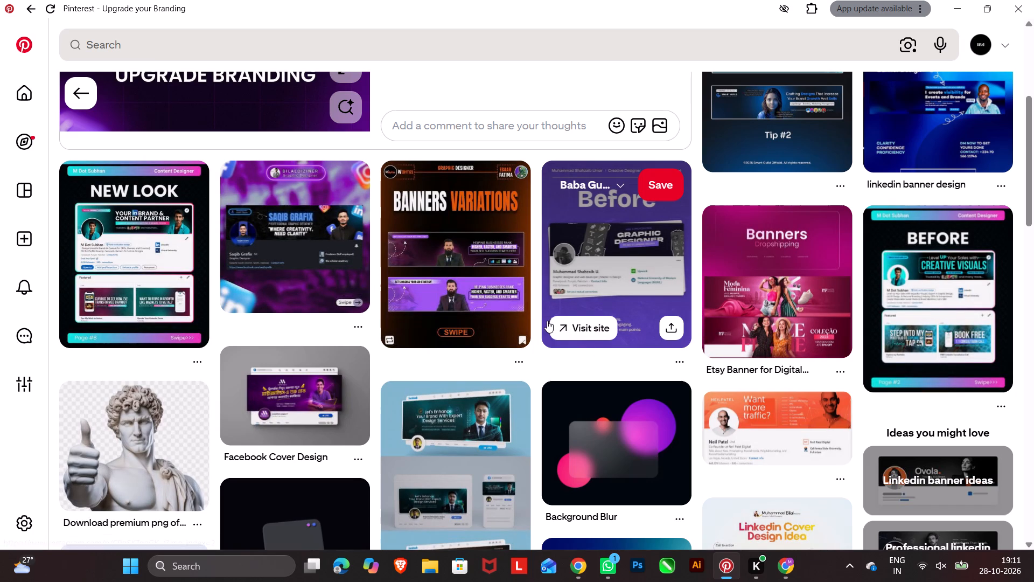
{"action": "scroll", "coordinate": [372, 334], "scroll_direction": "up", "scroll_amount": 5}
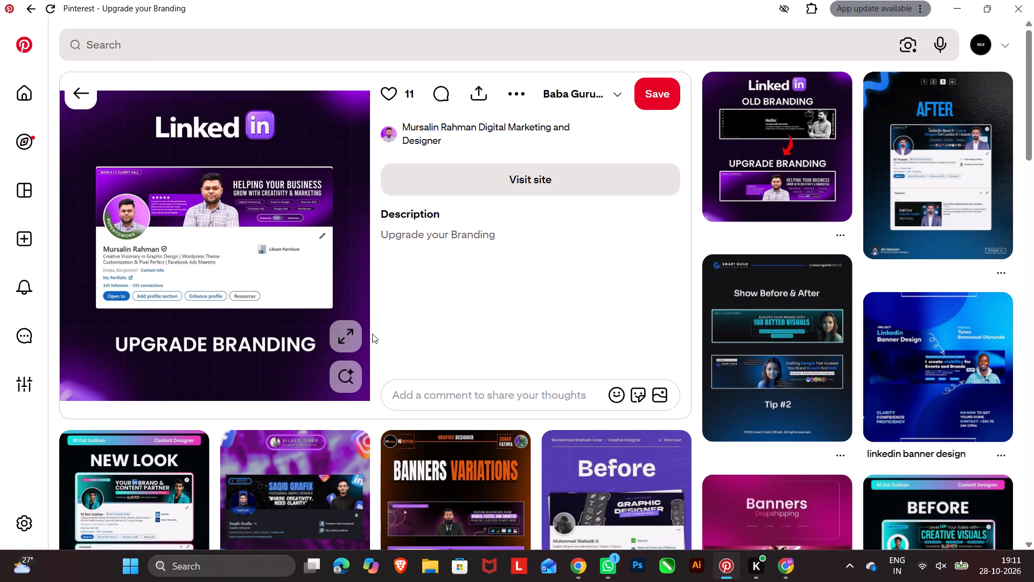
{"action": "scroll", "coordinate": [372, 334], "scroll_direction": "down", "scroll_amount": 8}
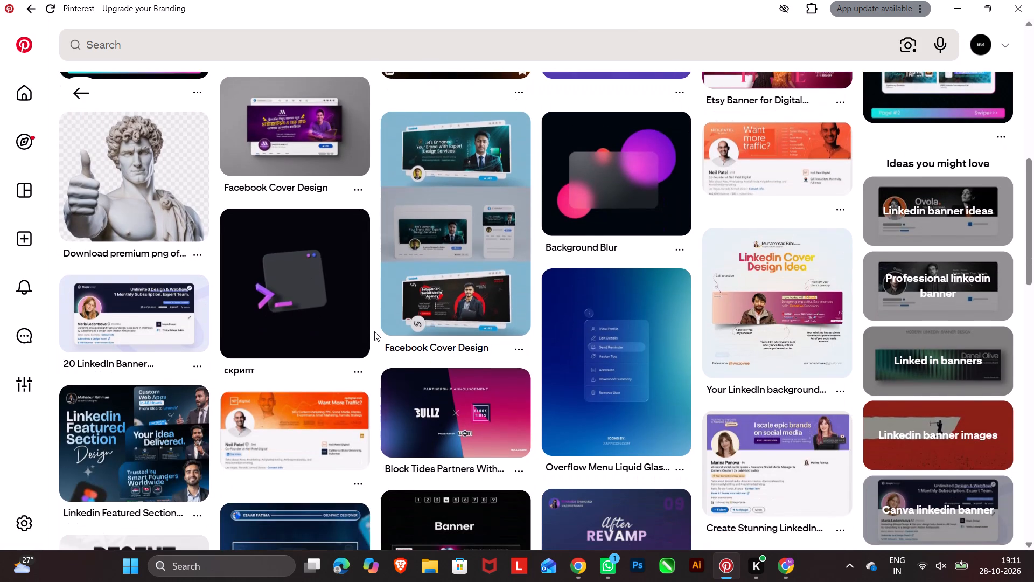
{"action": "scroll", "coordinate": [377, 330], "scroll_direction": "up", "scroll_amount": 4}
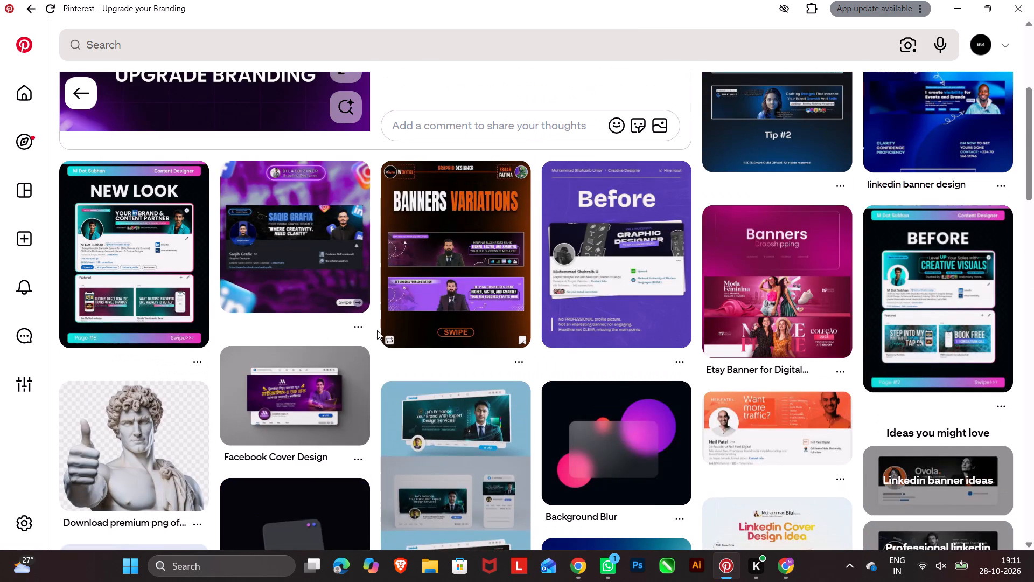
{"action": "scroll", "coordinate": [377, 330], "scroll_direction": "up", "scroll_amount": 6}
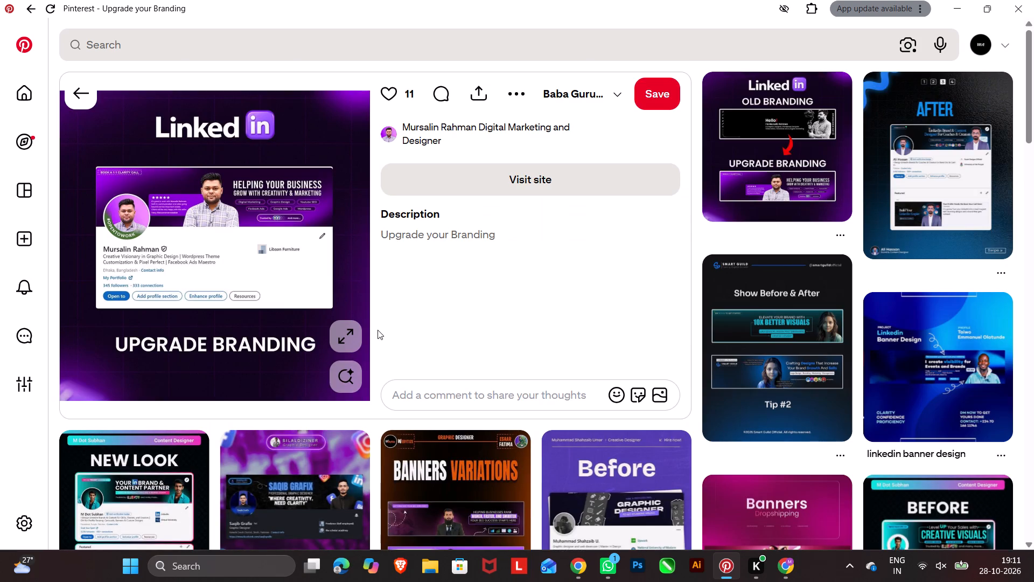
{"action": "scroll", "coordinate": [378, 330], "scroll_direction": "up", "scroll_amount": 5}
Bring up the available image actions for the purple "Upgrade Branding" pin picture.
{"action": "right_click", "coordinate": [186, 234]}
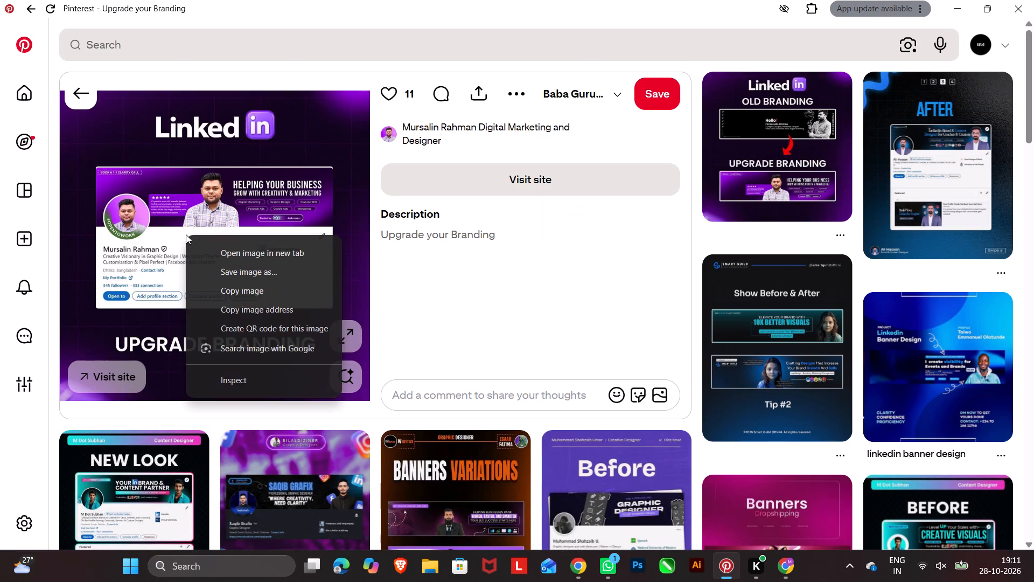
Copy the purple LinkedIn "Upgrade Branding" pin image to the clipboard.
{"action": "left_click", "coordinate": [251, 289]}
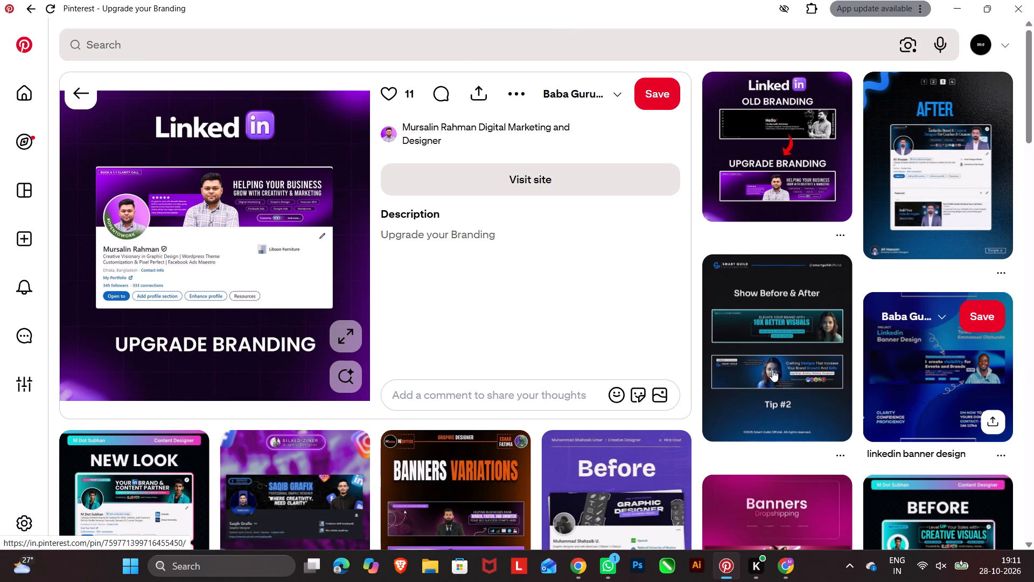
Run a visual search on the "Upgrade Branding" pin image and look through the visually similar LinkedIn banner designs.
{"action": "left_click", "coordinate": [346, 380]}
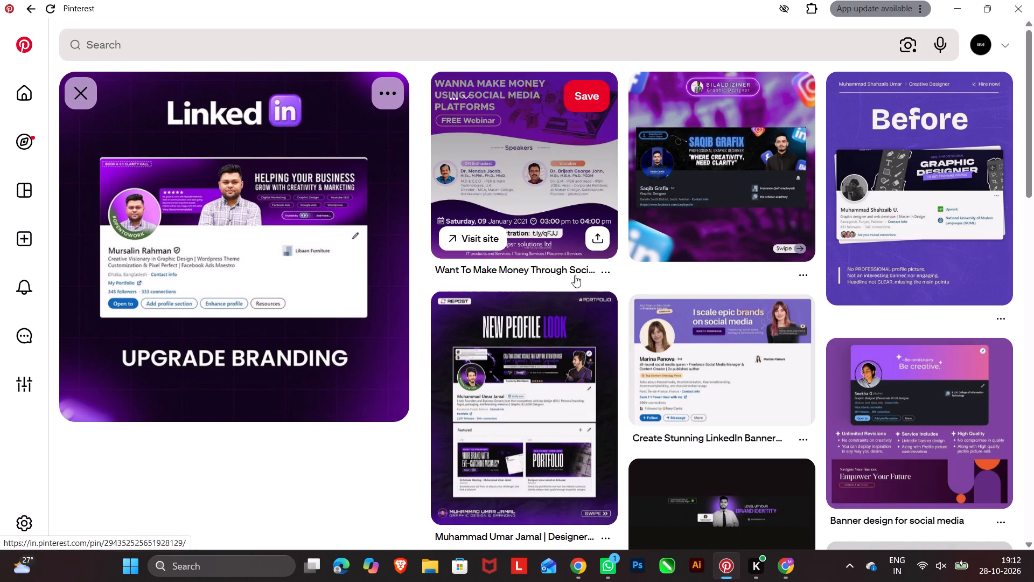
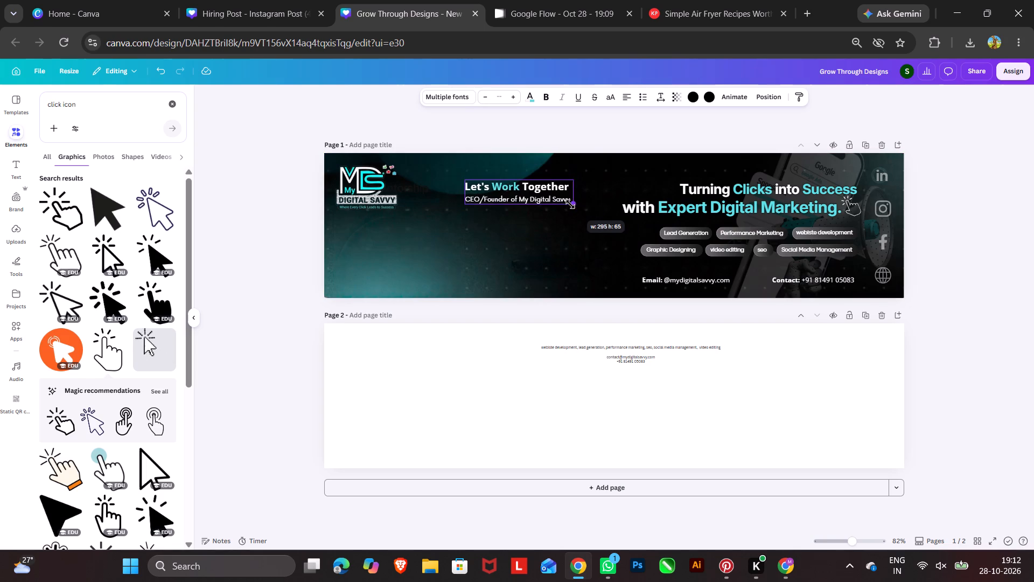
{"action": "left_click_drag", "start_coordinate": [570, 204], "coordinate": [565, 203]}
{"action": "left_click", "coordinate": [525, 221]}
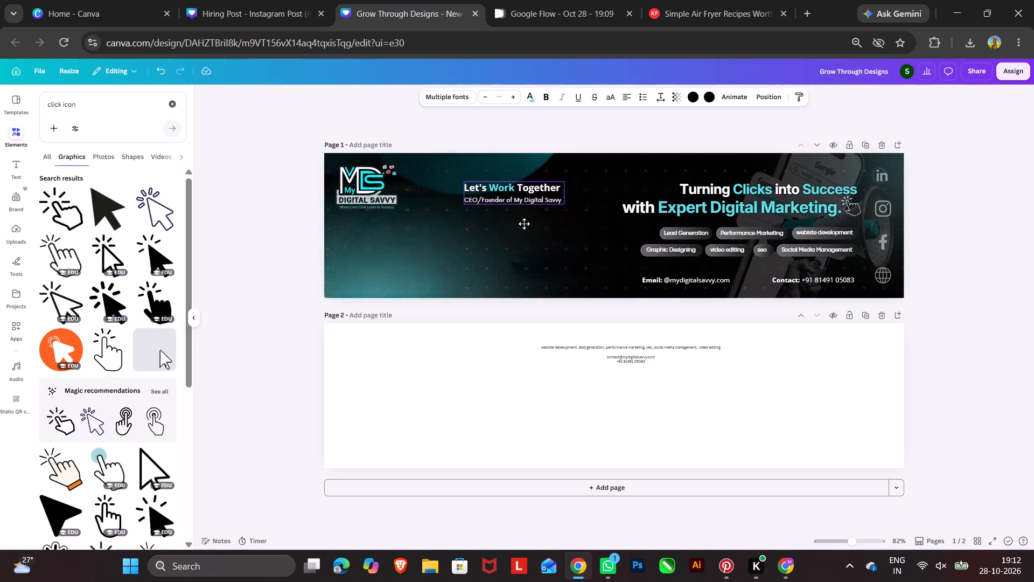
Nudge the grouped "Turning Clicks into Success" headline and service tags slightly upward on the banner.
{"action": "left_click", "coordinate": [747, 211]}
{"action": "left_click", "coordinate": [750, 205]}
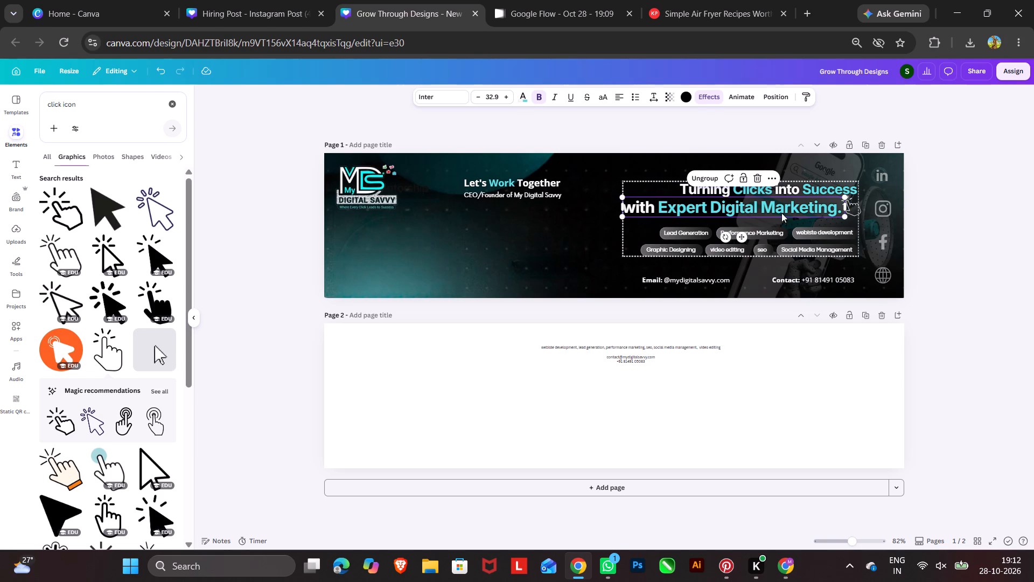
{"action": "triple_click", "coordinate": [937, 203]}
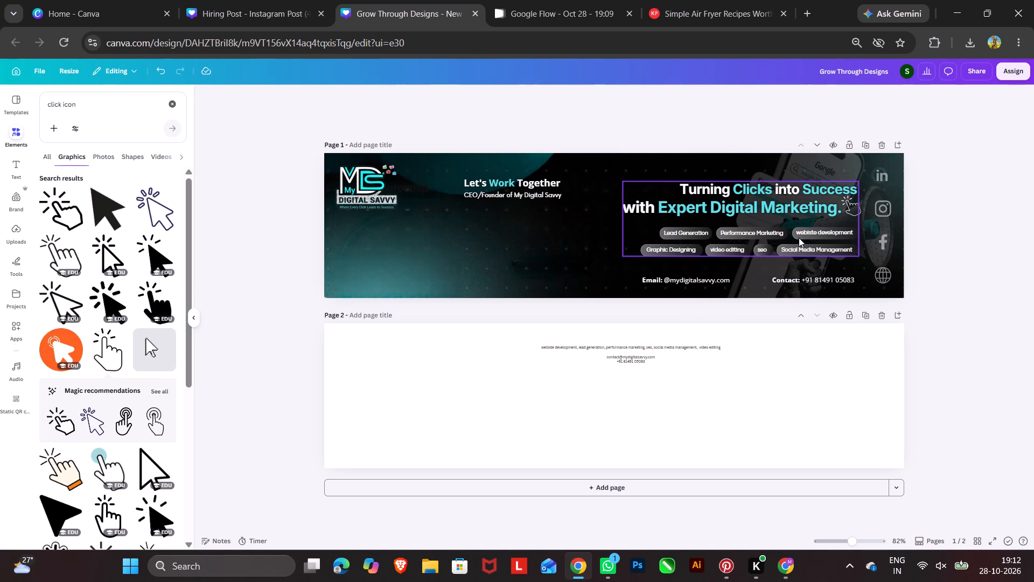
{"action": "left_click", "coordinate": [802, 237]}
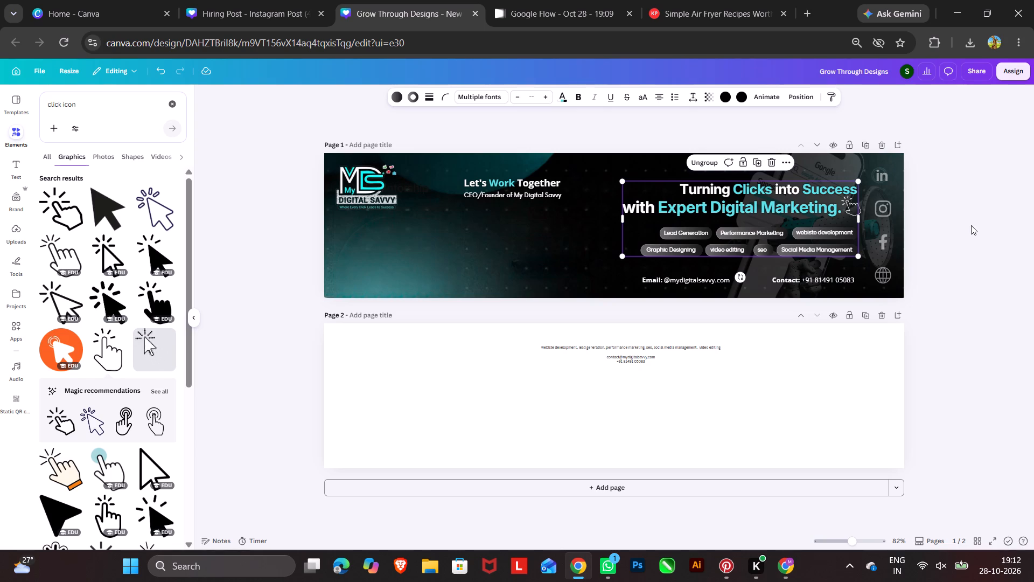
{"action": "double_click", "coordinate": [980, 288]}
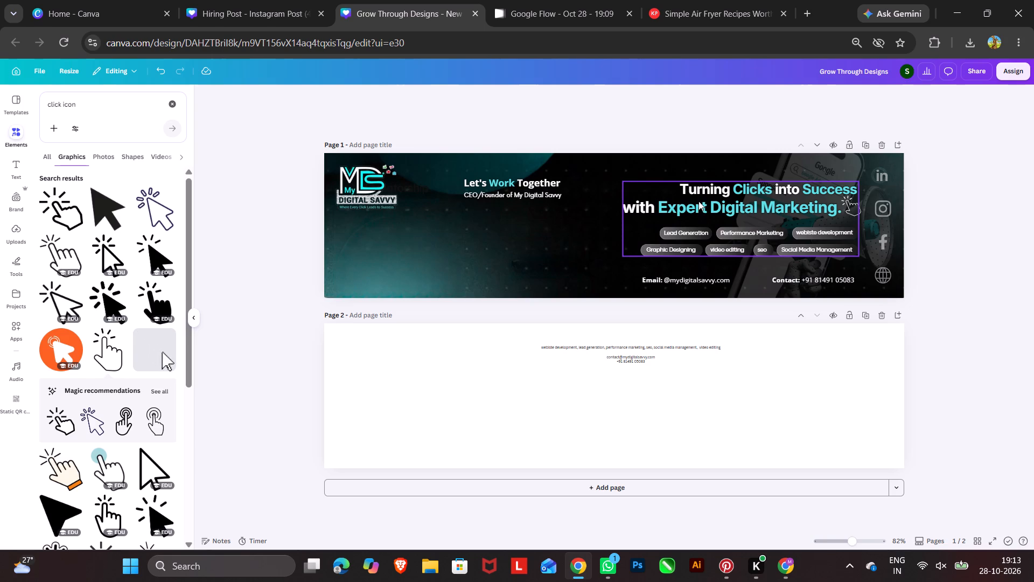
{"action": "left_click_drag", "start_coordinate": [732, 213], "coordinate": [731, 208]}
{"action": "double_click", "coordinate": [959, 220]}
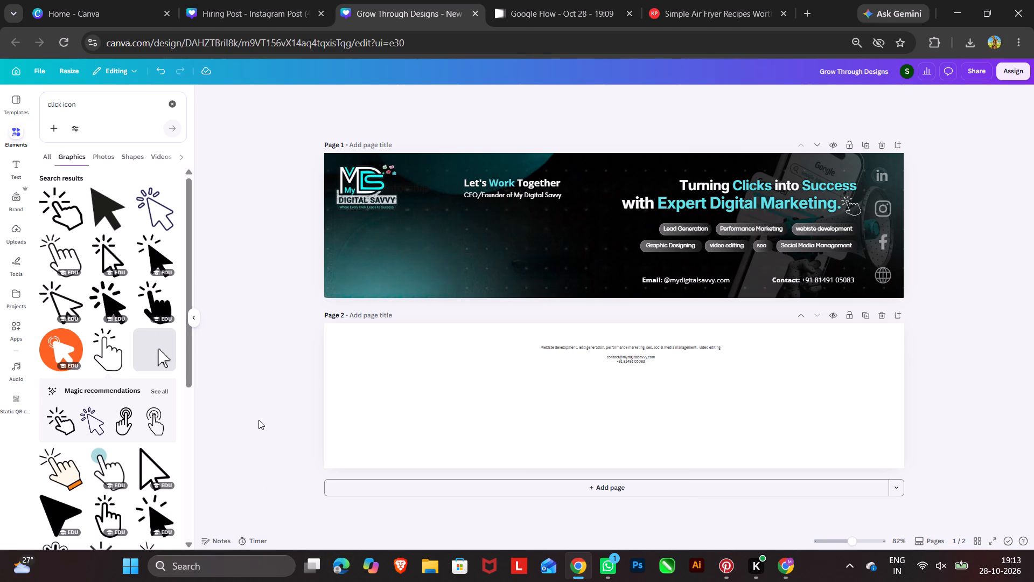
Switch to Pinterest, open the "Linkedin Cover Design" pin and examine its banner text up close.
{"action": "left_click", "coordinate": [258, 420]}
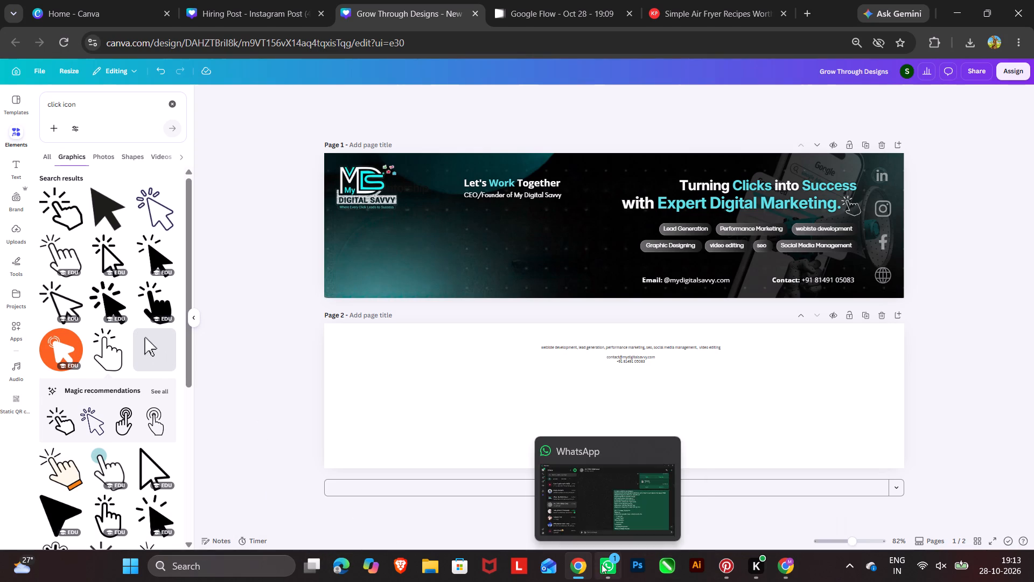
{"action": "left_click", "coordinate": [572, 564]}
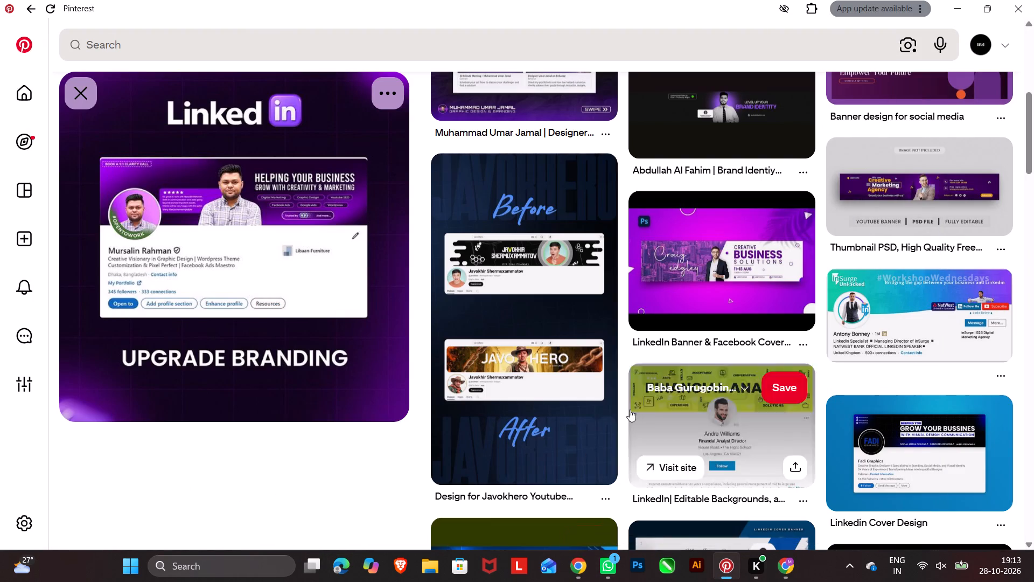
{"action": "left_click", "coordinate": [921, 453]}
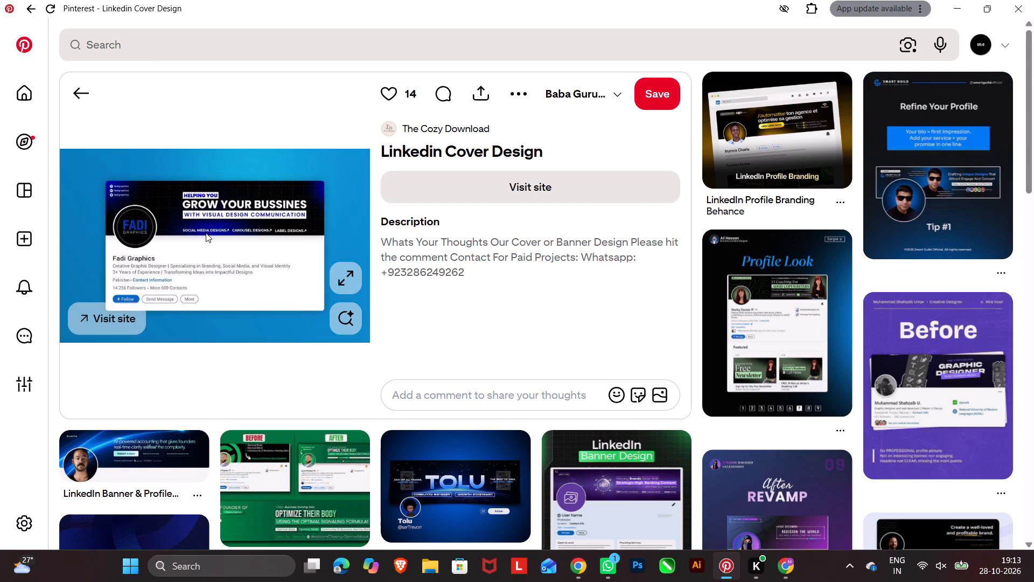
{"action": "scroll", "coordinate": [269, 237], "scroll_direction": "up", "scroll_amount": 4}
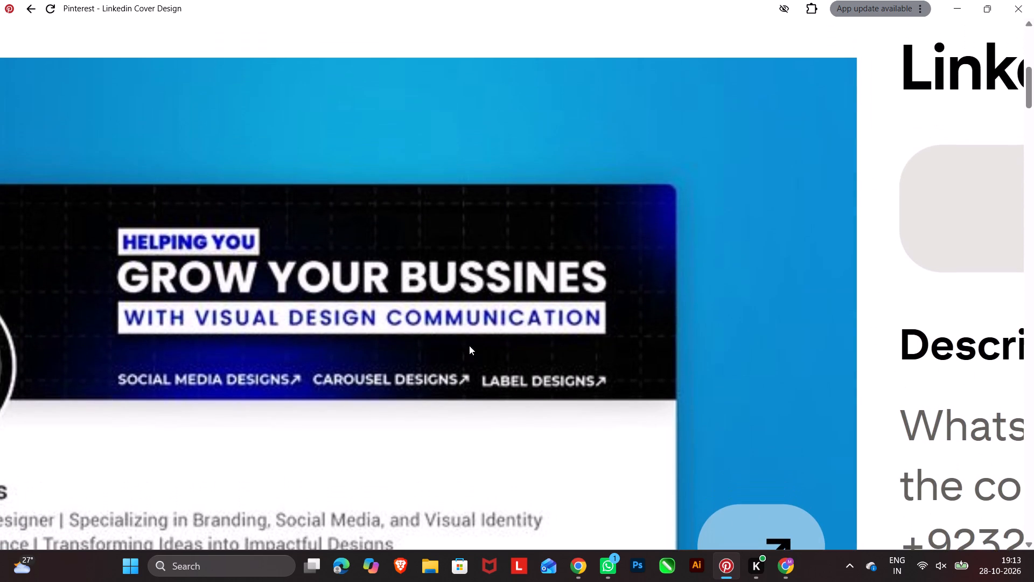
Compare the pin's banner headline with the headline of the banner in Canva.
{"action": "left_click", "coordinate": [575, 564]}
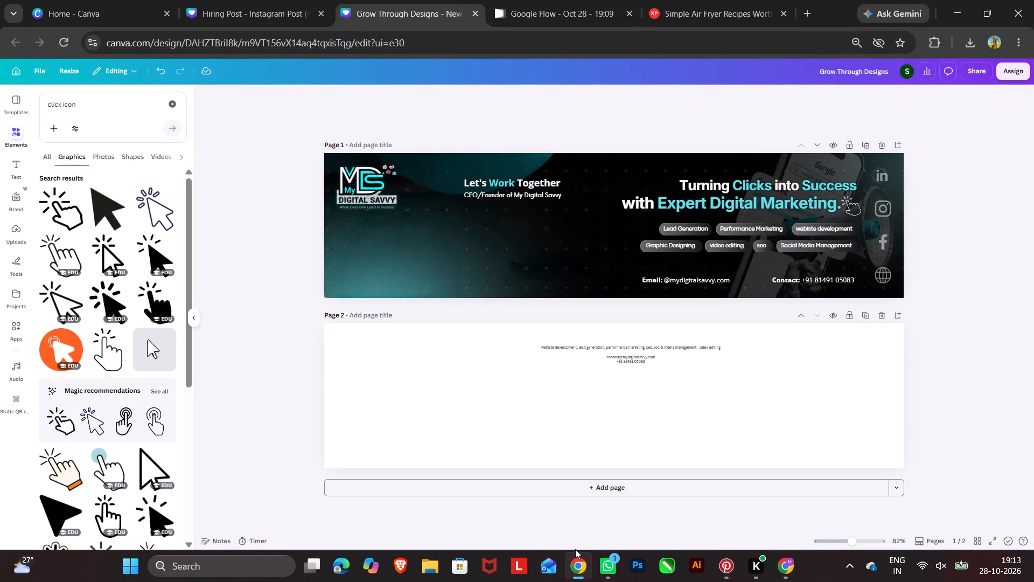
{"action": "left_click", "coordinate": [581, 566]}
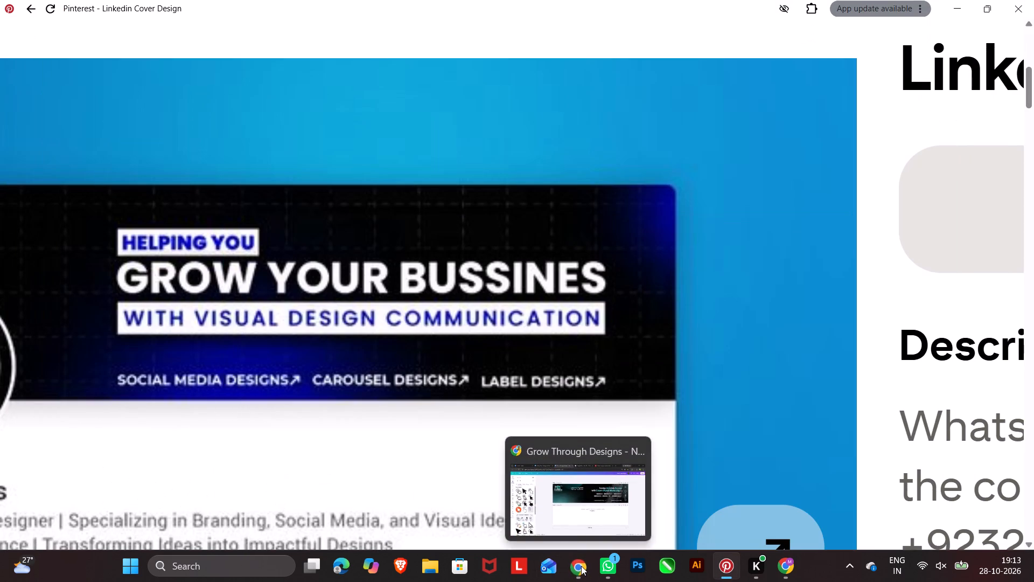
{"action": "left_click", "coordinate": [581, 566]}
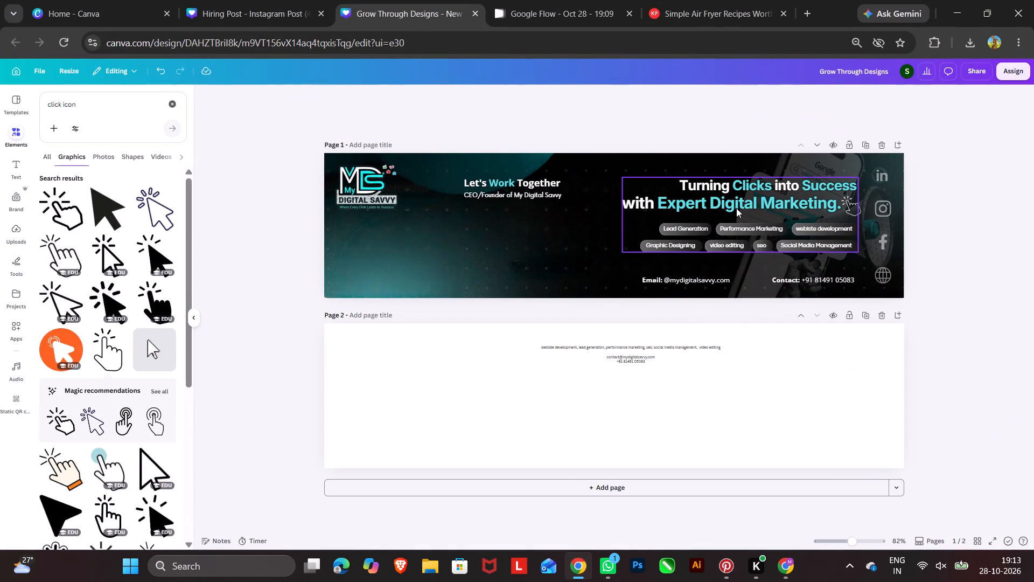
{"action": "left_click", "coordinate": [736, 202]}
{"action": "left_click", "coordinate": [736, 202]}
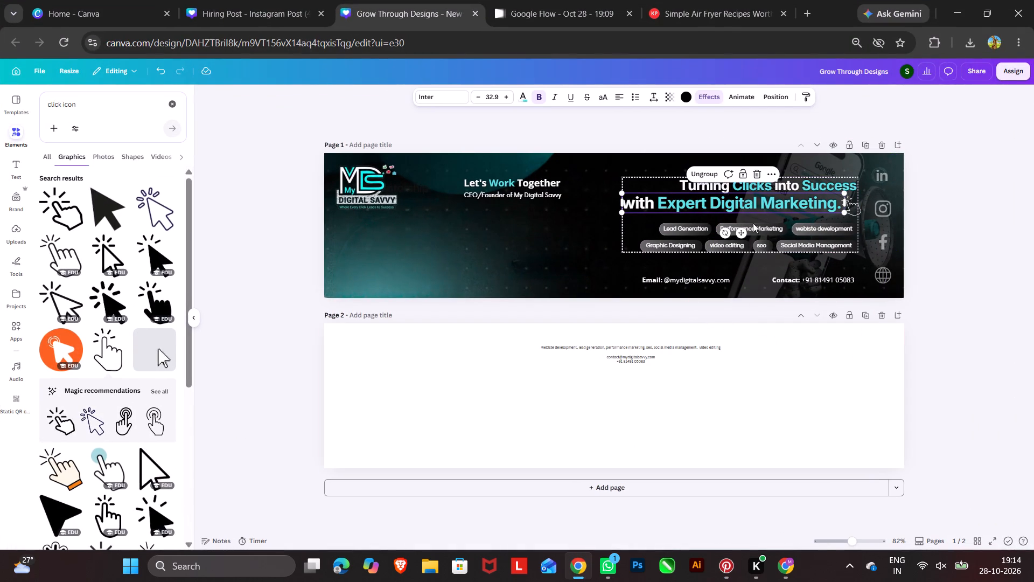
{"action": "left_click", "coordinate": [579, 566]}
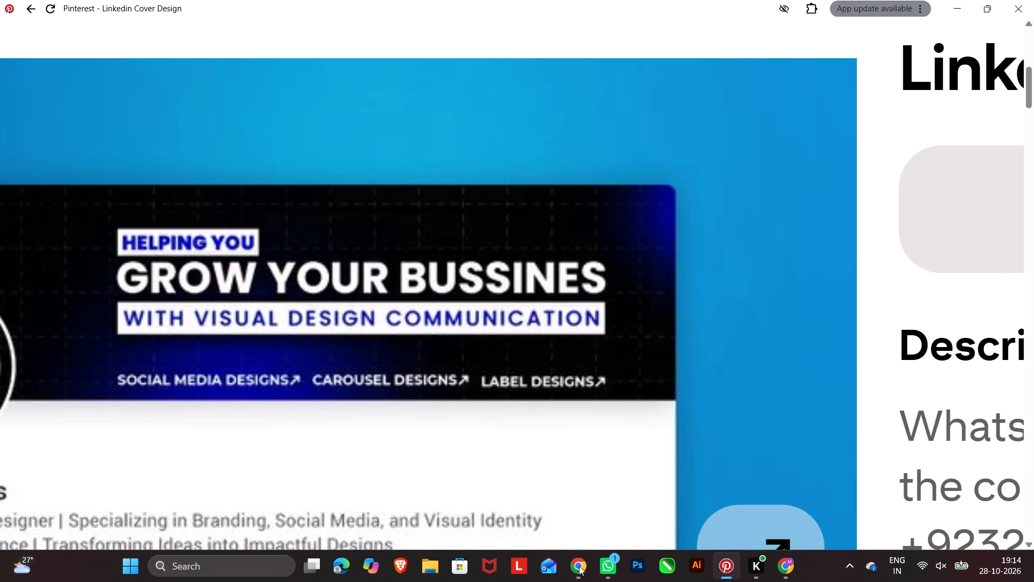
{"action": "left_click", "coordinate": [579, 566]}
{"action": "left_click", "coordinate": [965, 292]}
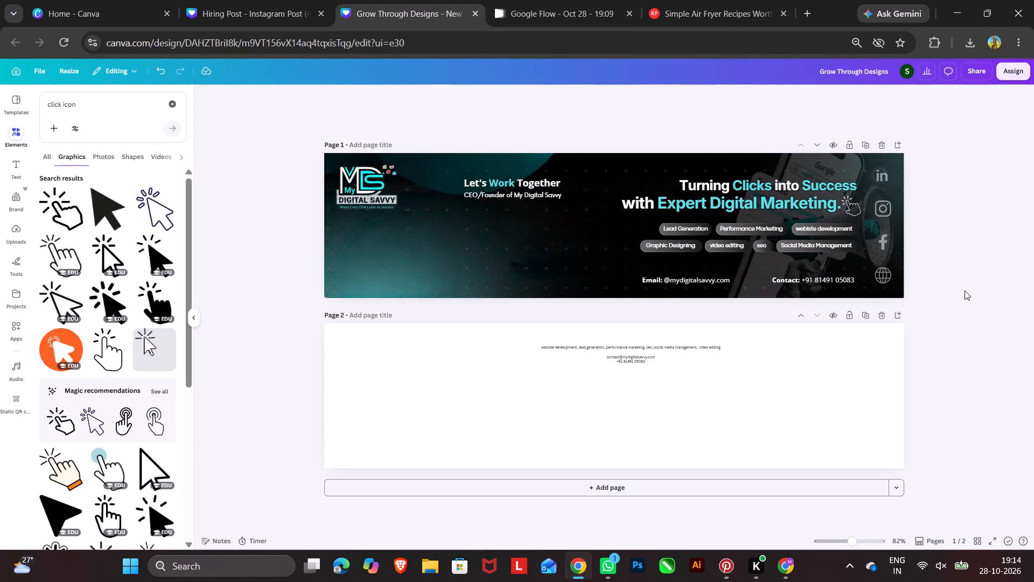
Duplicate the page 1 banner.
{"action": "scroll", "coordinate": [1008, 298], "scroll_direction": "left", "scroll_amount": 1}
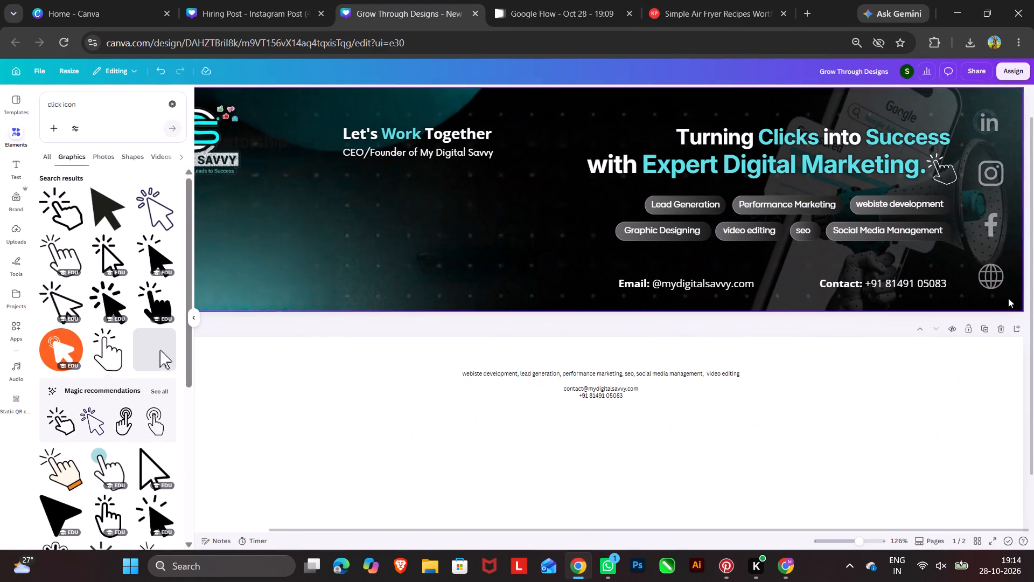
{"action": "scroll", "coordinate": [1008, 298], "scroll_direction": "left", "scroll_amount": 2}
{"action": "scroll", "coordinate": [766, 316], "scroll_direction": "up", "scroll_amount": 4}
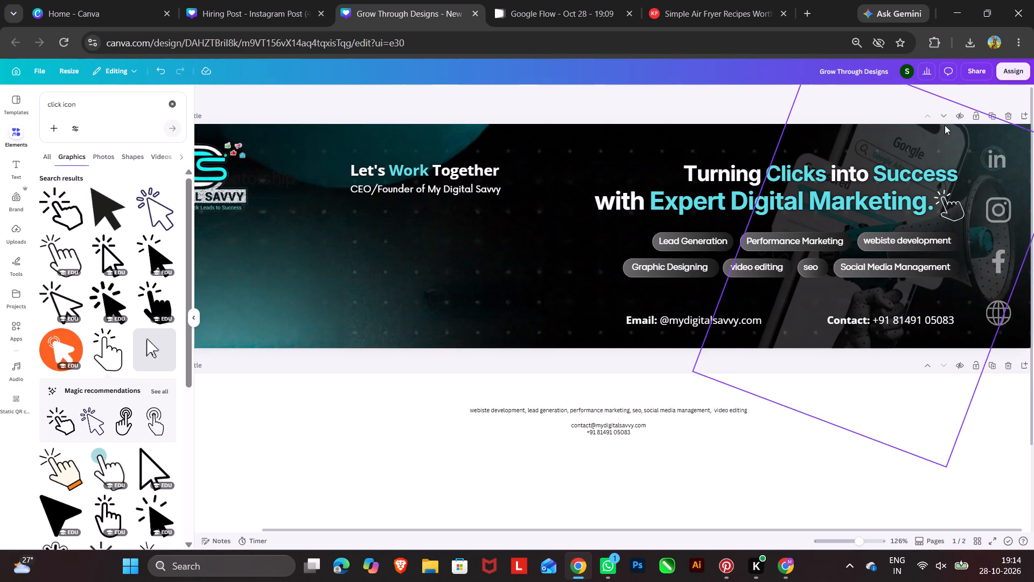
{"action": "left_click", "coordinate": [992, 115]}
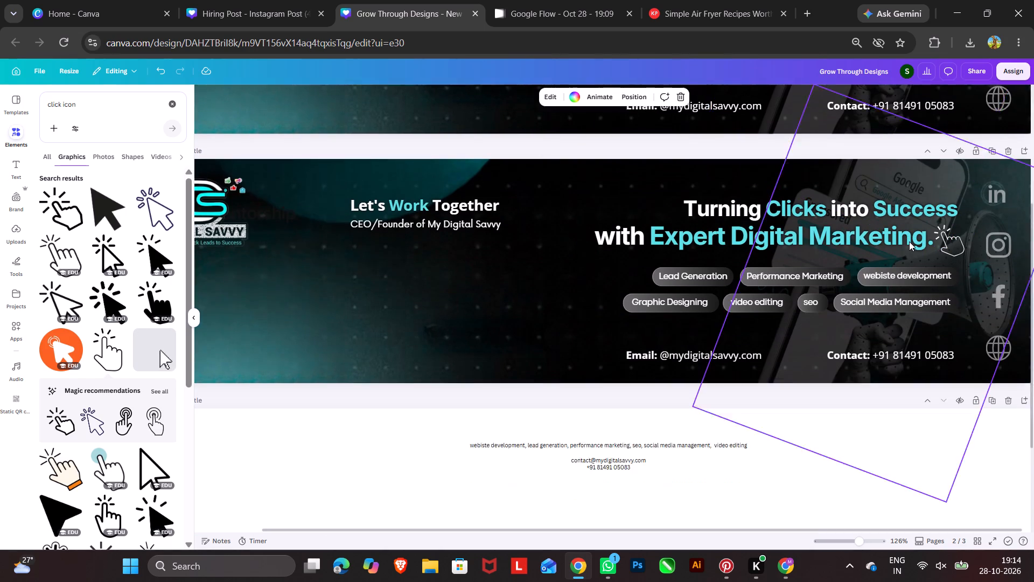
Ungroup the headline lines and service tags on the duplicated banner page.
{"action": "left_click", "coordinate": [797, 183]}
{"action": "left_click", "coordinate": [742, 140]}
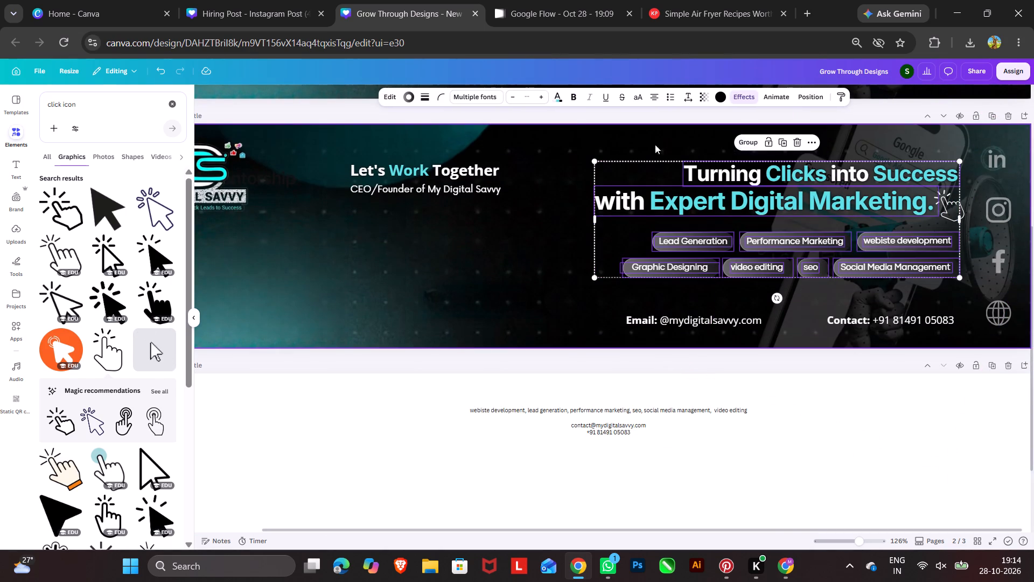
{"action": "left_click", "coordinate": [637, 139]}
Set the whole "Turning Clicks into Success" line on the duplicated banner to white.
{"action": "left_click", "coordinate": [756, 177]}
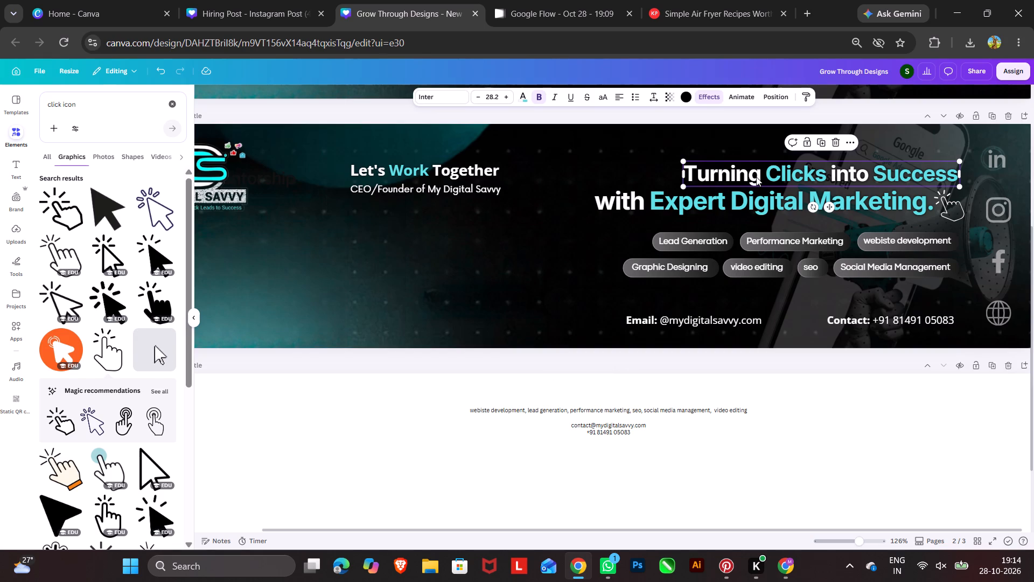
{"action": "left_click", "coordinate": [523, 98]}
{"action": "left_click", "coordinate": [128, 156]}
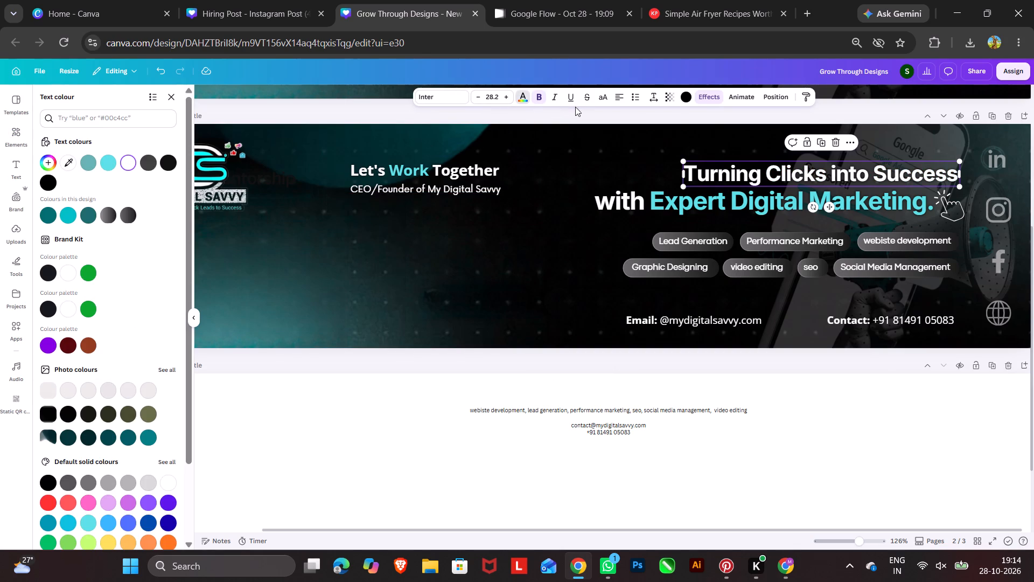
Convert "Turning Clicks into Success" to uppercase and widen its text box leftward so it fits on one line.
{"action": "left_click", "coordinate": [602, 97]}
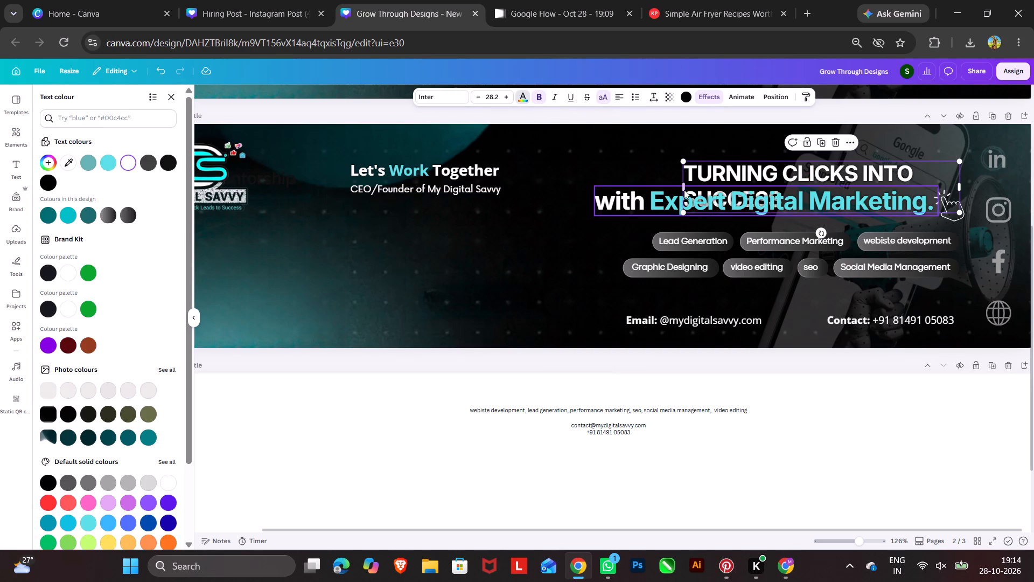
{"action": "left_click_drag", "start_coordinate": [679, 185], "coordinate": [589, 194]}
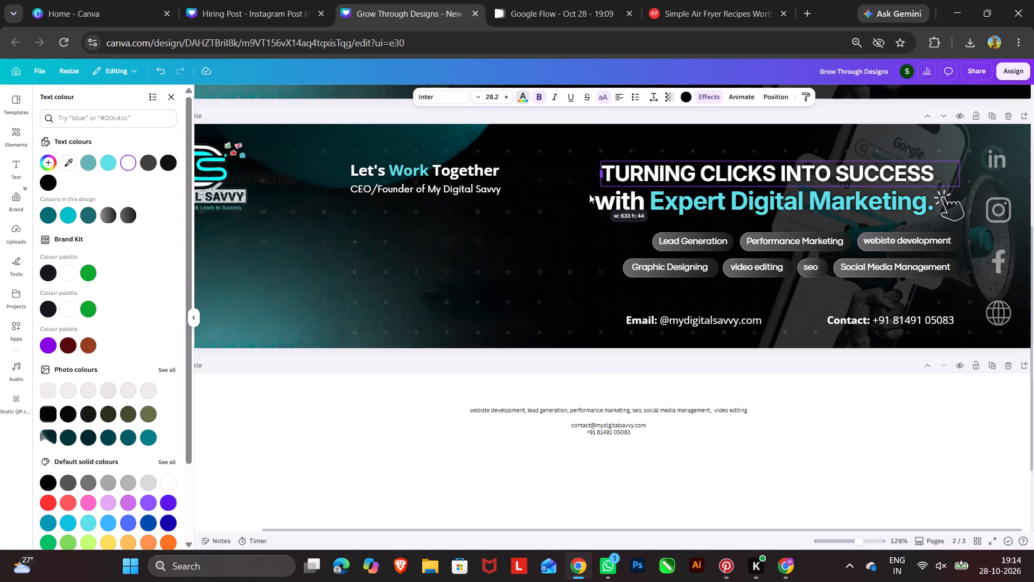
{"action": "left_click_drag", "start_coordinate": [589, 194], "coordinate": [587, 195]}
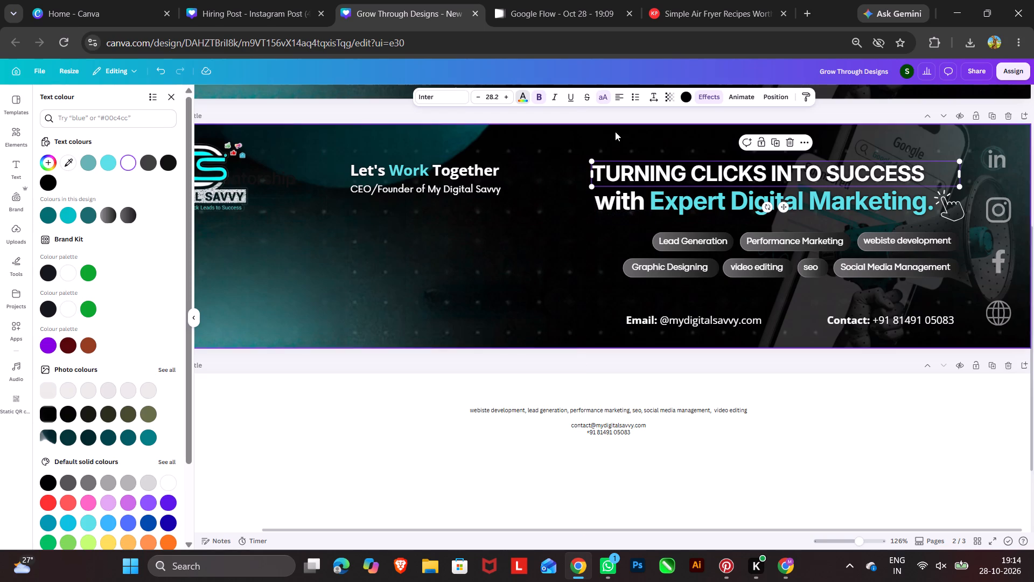
{"action": "left_click", "coordinate": [618, 114]}
{"action": "left_click", "coordinate": [618, 114]}
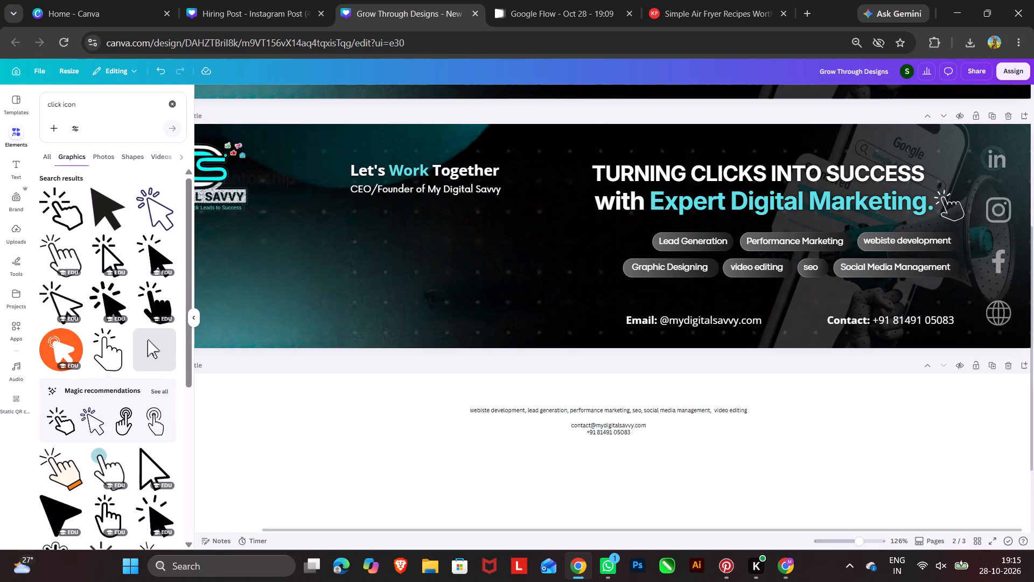
Convert "with Expert Digital Marketing." to uppercase and widen its text box leftward so it fits on one line.
{"action": "left_click", "coordinate": [823, 360]}
{"action": "left_click", "coordinate": [787, 206]}
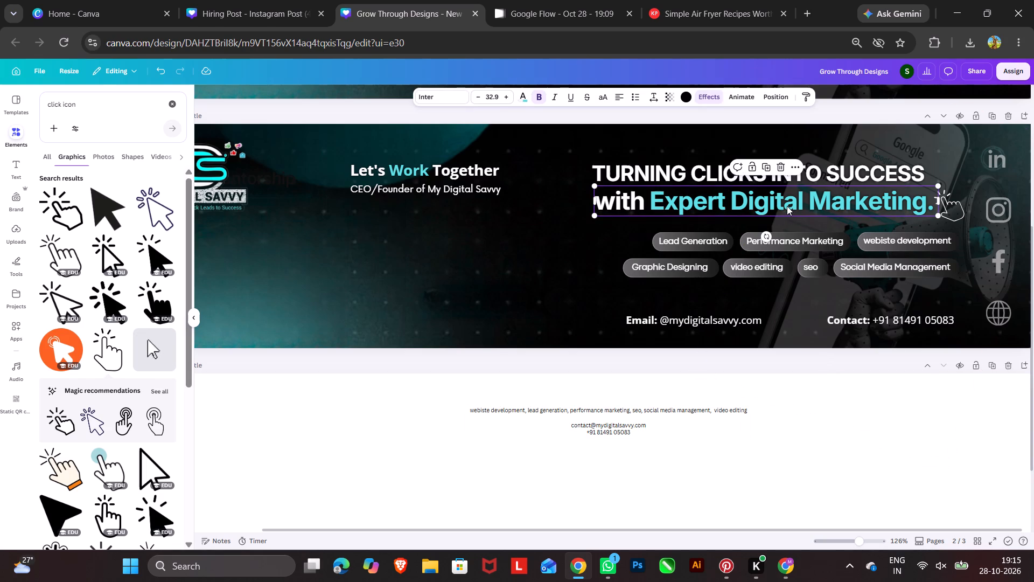
{"action": "left_click", "coordinate": [601, 96]}
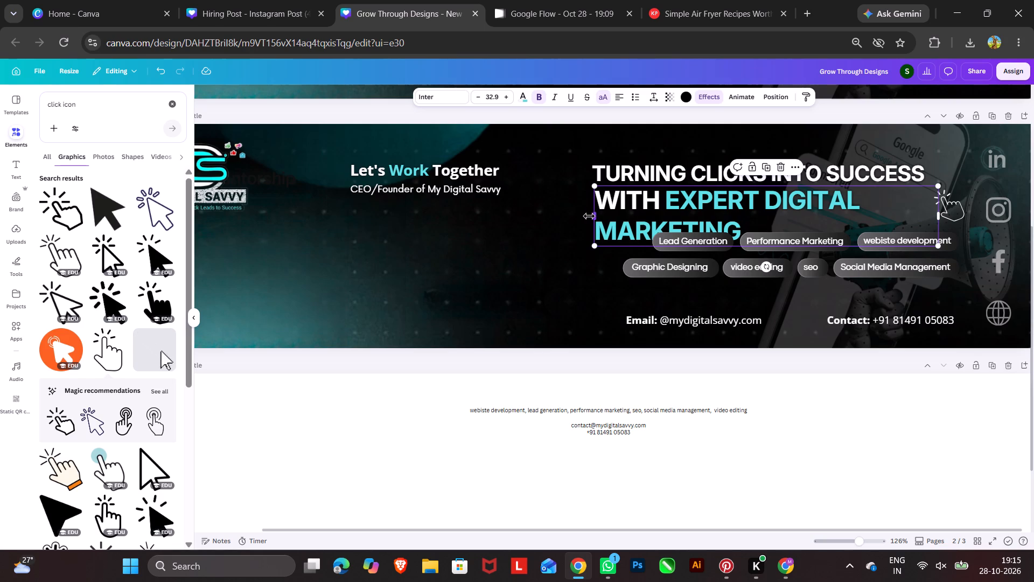
{"action": "left_click_drag", "start_coordinate": [594, 217], "coordinate": [479, 209]}
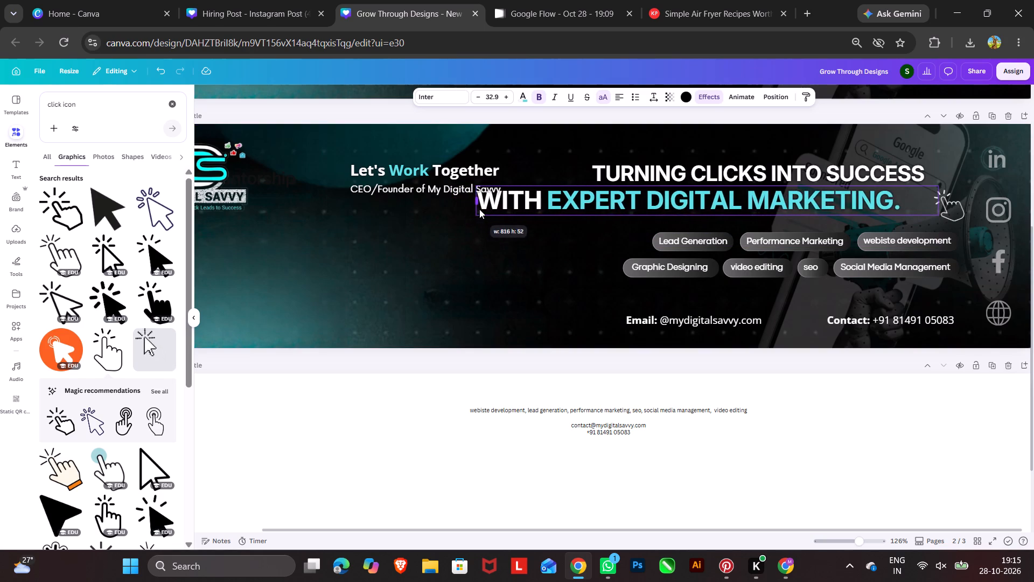
{"action": "left_click_drag", "start_coordinate": [479, 209], "coordinate": [513, 212]}
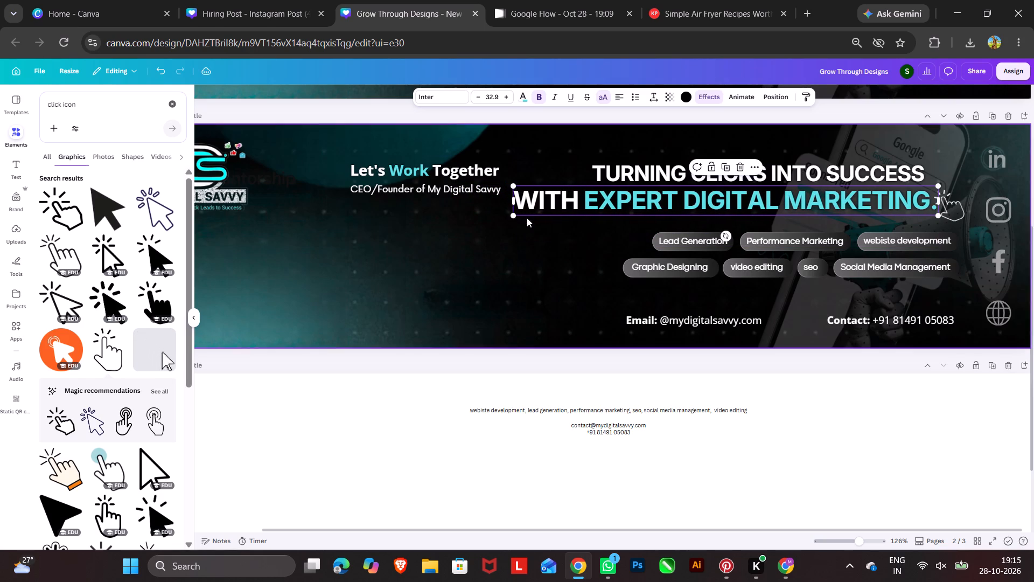
Scale the "WITH EXPERT DIGITAL MARKETING." line down to about size 25.4, matching the width of the headline line above.
{"action": "left_click_drag", "start_coordinate": [514, 184], "coordinate": [579, 205]}
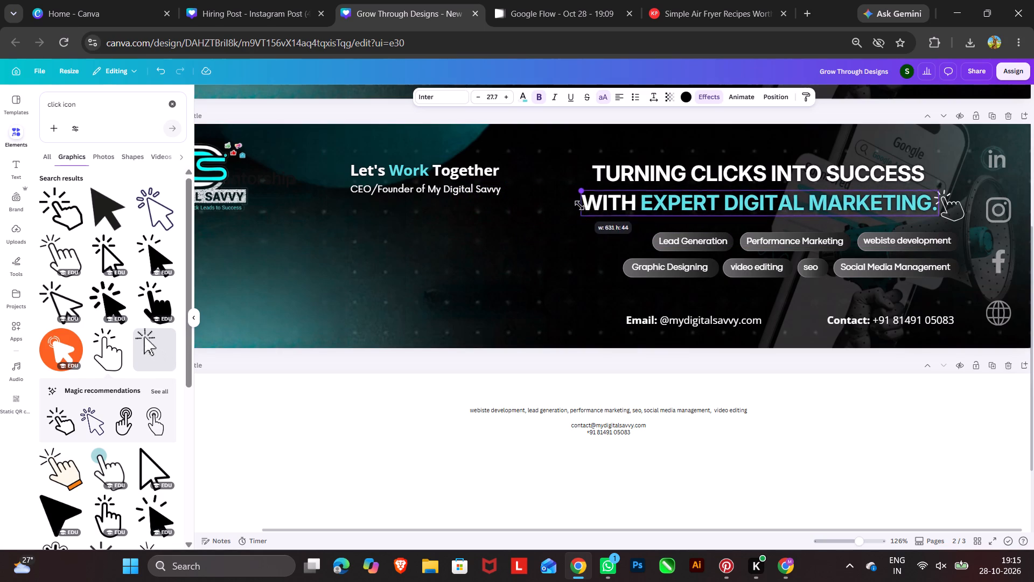
{"action": "left_click_drag", "start_coordinate": [579, 205], "coordinate": [595, 205]}
{"action": "left_click_drag", "start_coordinate": [938, 193], "coordinate": [923, 199]}
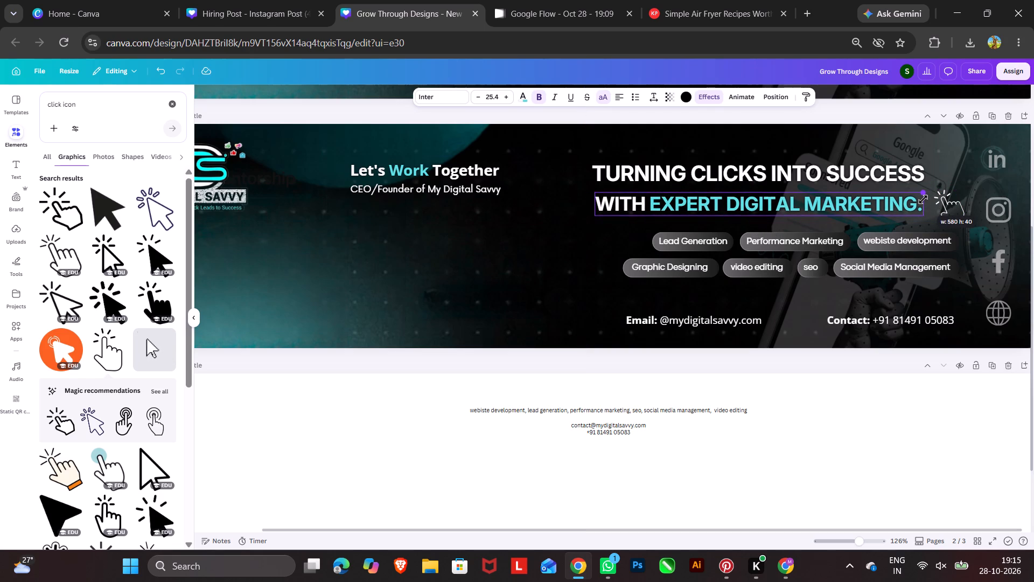
Scale the "WITH EXPERT DIGITAL MARKETING." line up slightly to size 25.5.
{"action": "left_click_drag", "start_coordinate": [923, 199], "coordinate": [924, 199]}
{"action": "left_click", "coordinate": [629, 135]}
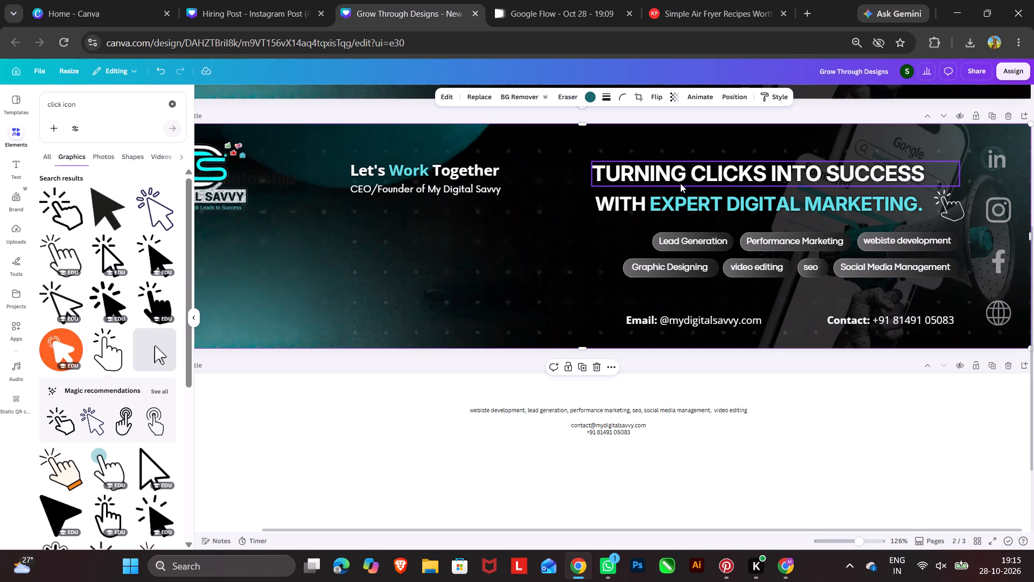
Change the whole "WITH EXPERT DIGITAL MARKETING." line to the near-black text colour already used in the design.
{"action": "left_click", "coordinate": [636, 206]}
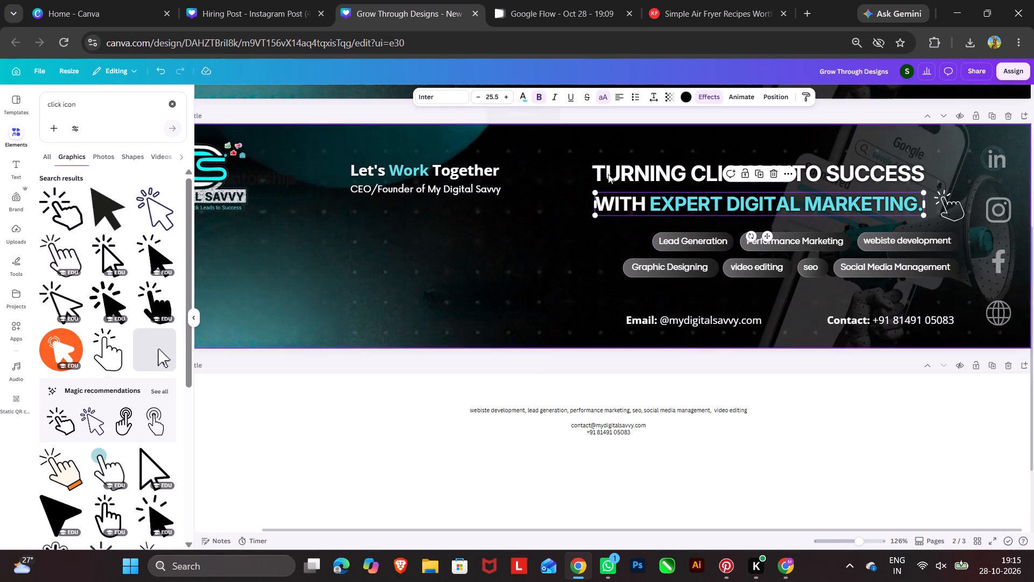
{"action": "left_click", "coordinate": [522, 98]}
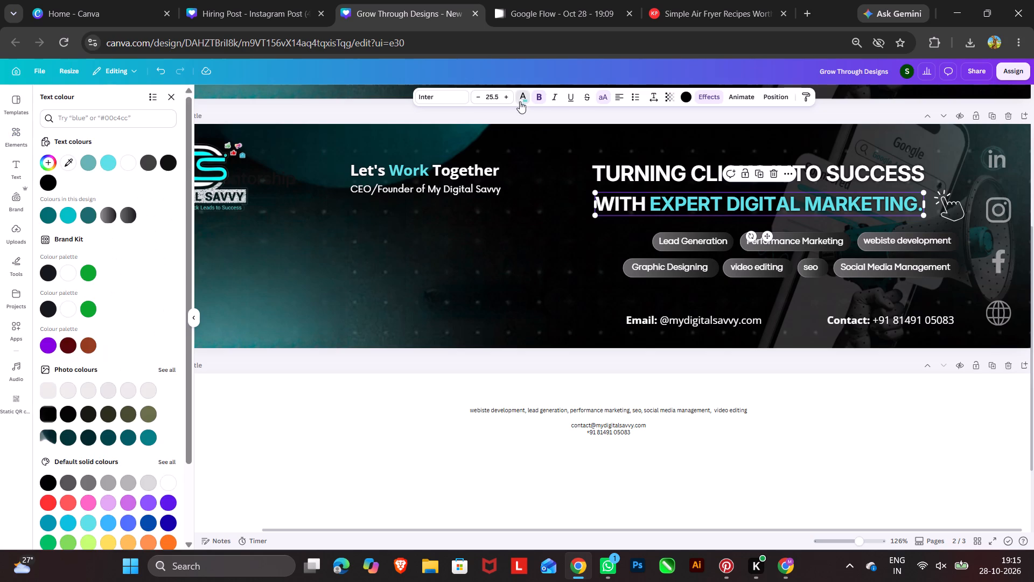
{"action": "left_click", "coordinate": [167, 162]}
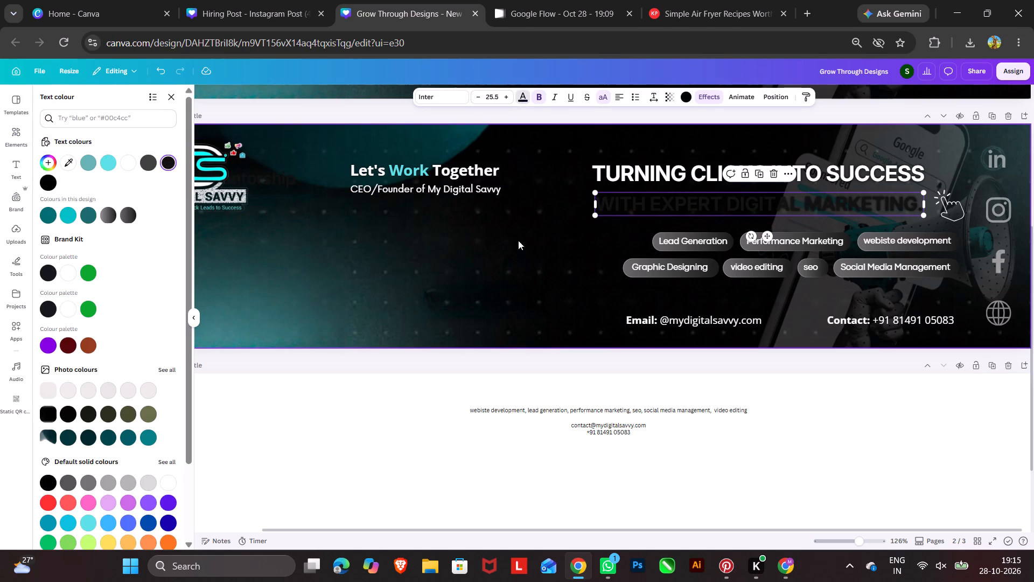
Clear the "click icon" element search and add the recently used square shape to the banner.
{"action": "left_click", "coordinate": [19, 135]}
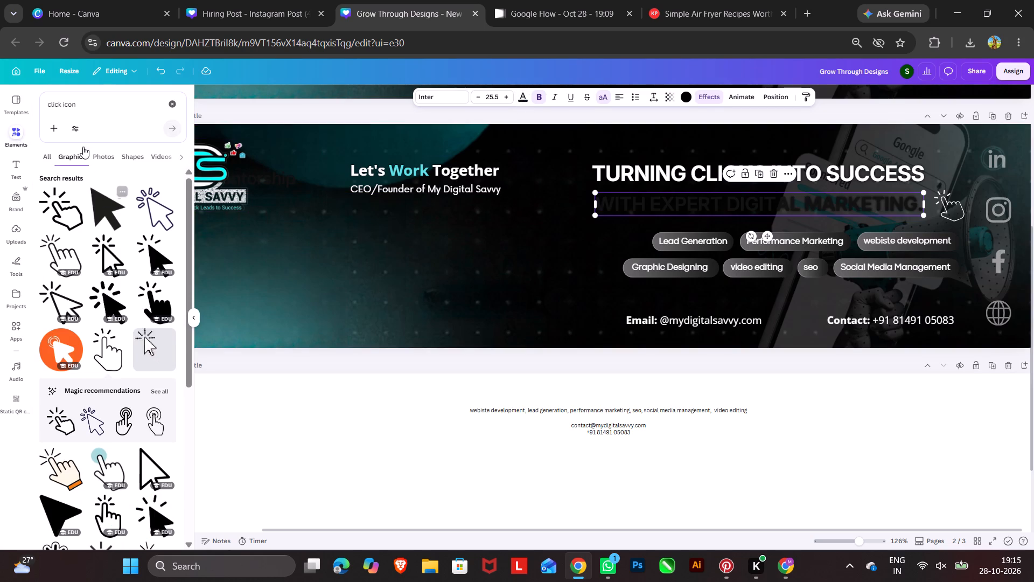
{"action": "left_click", "coordinate": [174, 102]}
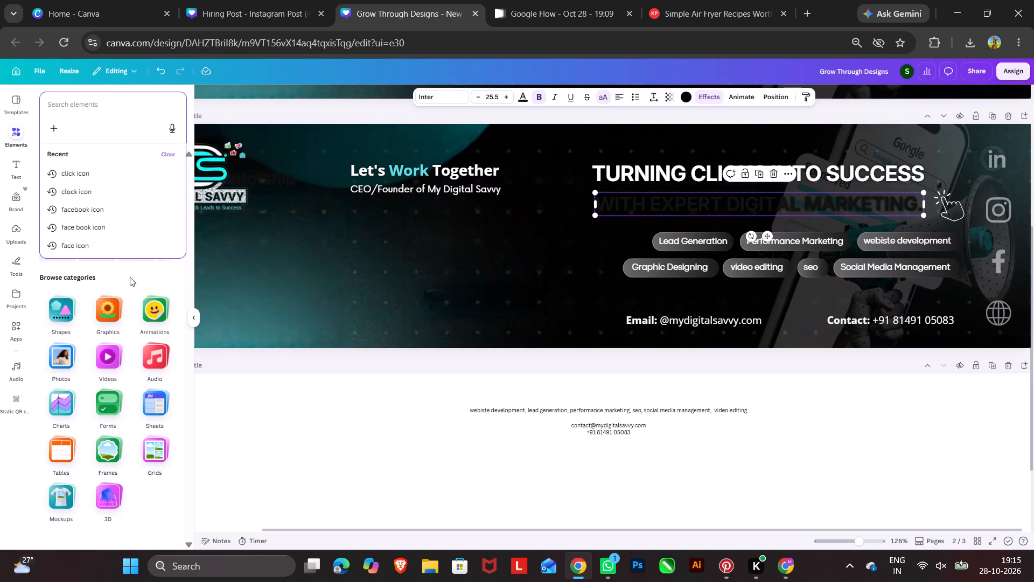
{"action": "left_click", "coordinate": [130, 277]}
{"action": "left_click", "coordinate": [47, 155]}
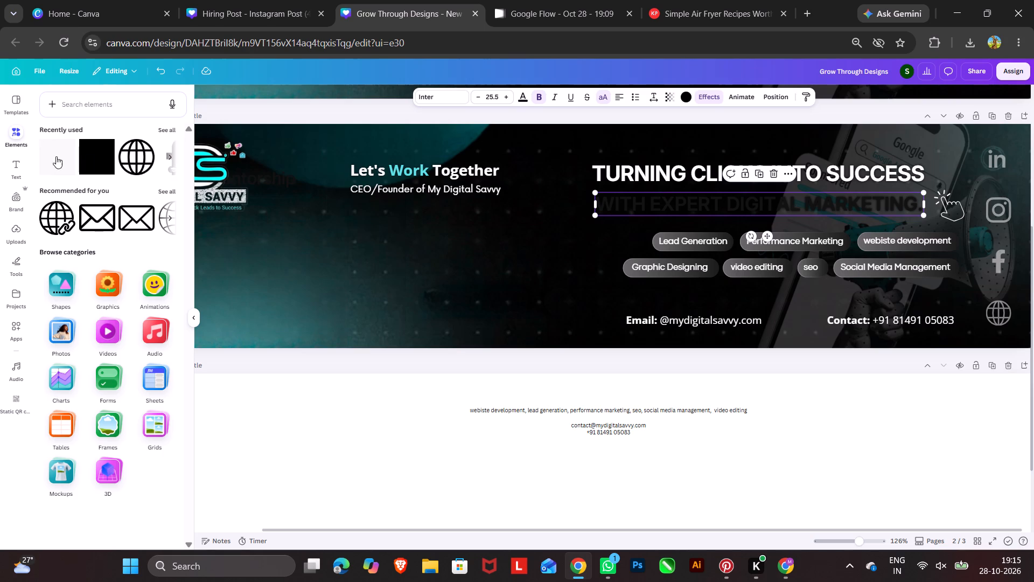
{"action": "left_click", "coordinate": [99, 160]}
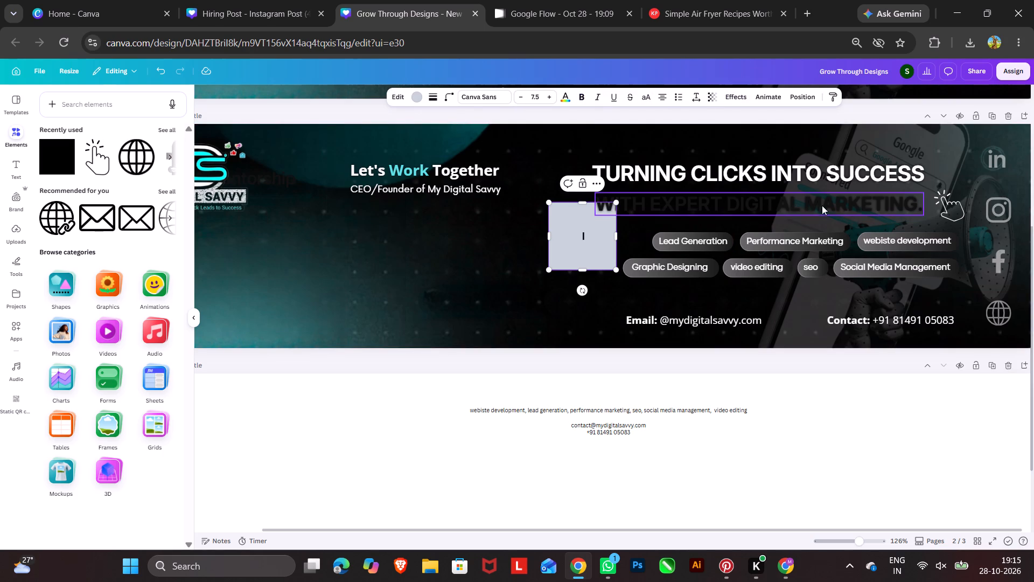
Remove the drop shadow effect from the "WITH EXPERT DIGITAL MARKETING." line.
{"action": "left_click", "coordinate": [799, 207]}
{"action": "left_click", "coordinate": [714, 94]}
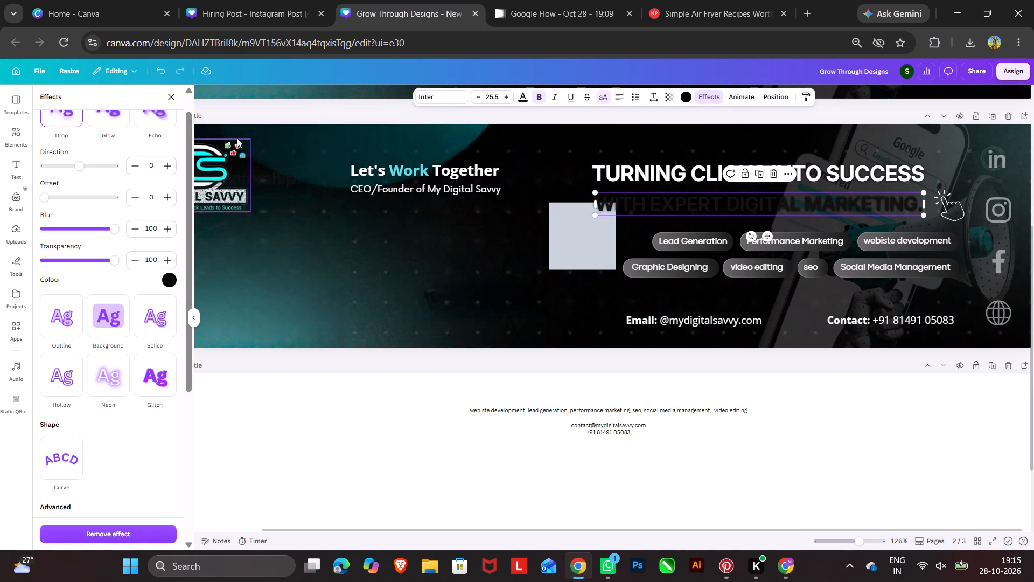
{"action": "left_click", "coordinate": [93, 530]}
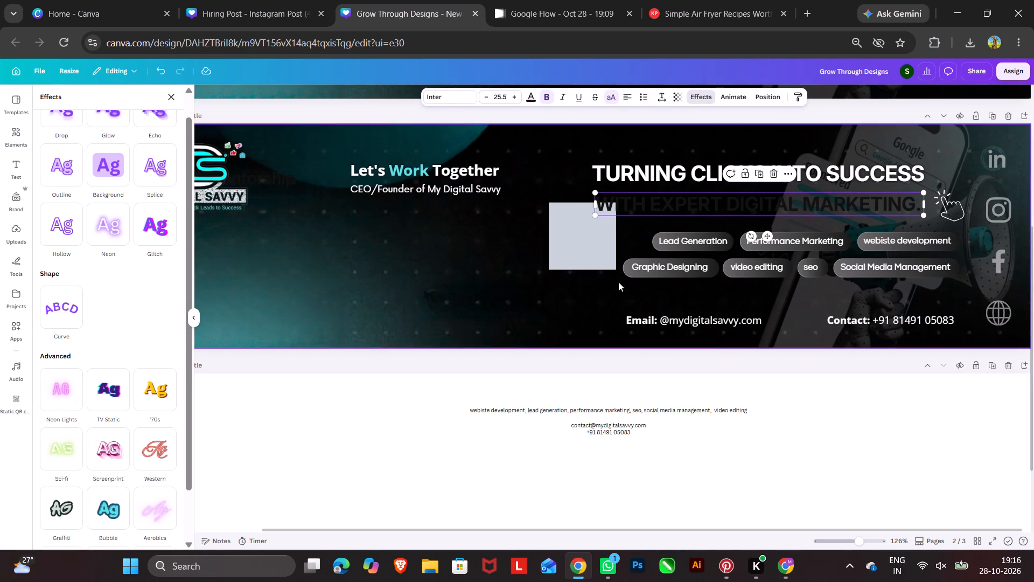
Reshape the grey square into a thin bar behind "WITH EXPERT DIGITAL MARKETING.", spanning the width of the headline above.
{"action": "left_click_drag", "start_coordinate": [589, 251], "coordinate": [592, 235]}
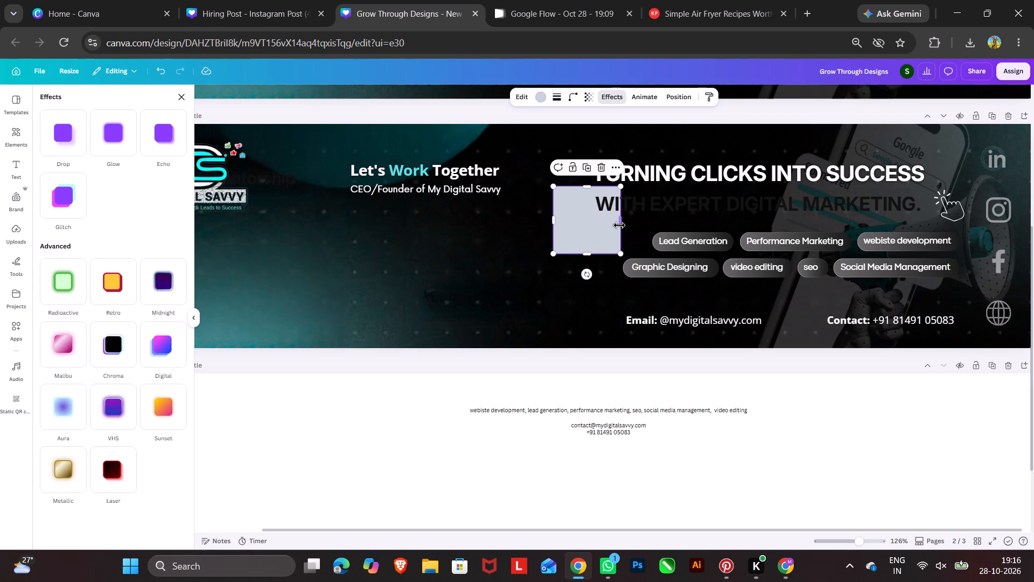
{"action": "left_click_drag", "start_coordinate": [623, 224], "coordinate": [925, 224]}
{"action": "left_click_drag", "start_coordinate": [553, 223], "coordinate": [591, 226]}
{"action": "left_click_drag", "start_coordinate": [757, 257], "coordinate": [757, 254]}
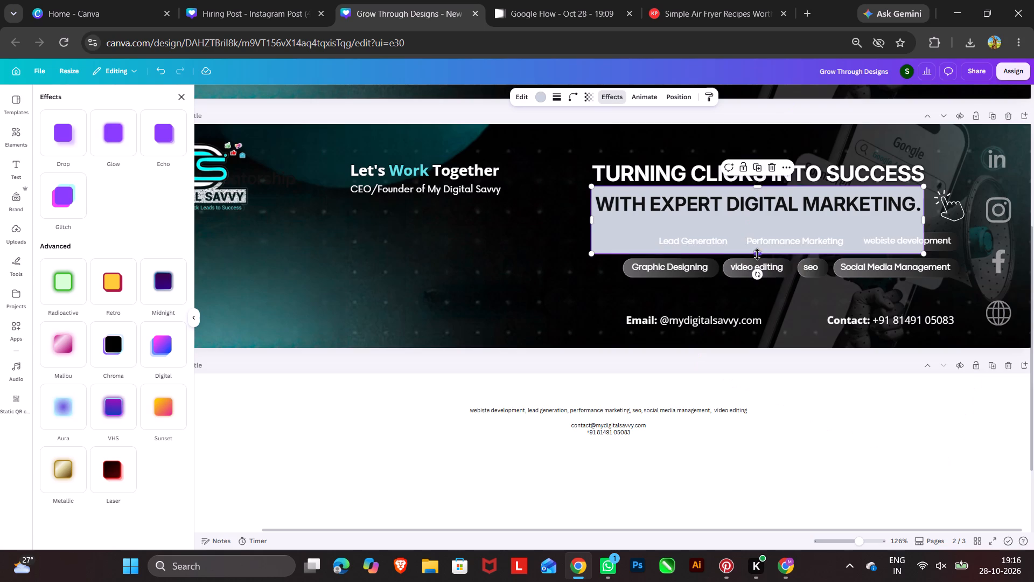
{"action": "left_click_drag", "start_coordinate": [757, 254], "coordinate": [763, 223]}
Nudge the "WITH EXPERT DIGITAL MARKETING." text up a few steps, closer to the headline line above.
{"action": "left_click", "coordinate": [758, 209]}
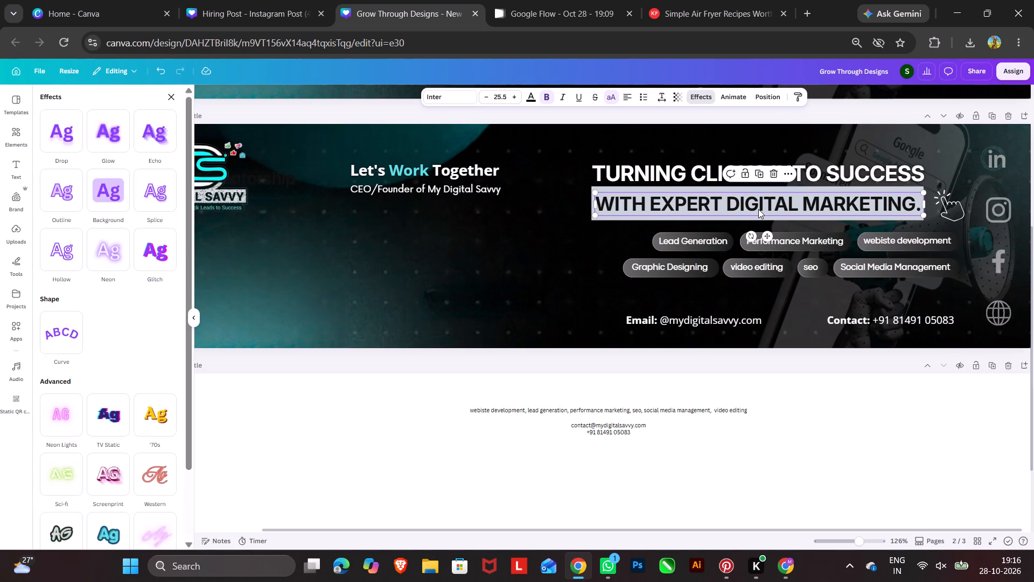
{"action": "key", "text": "Up"}
{"action": "key", "text": "Up"}
{"action": "key", "text": "Up"}
{"action": "key", "text": "Up"}
{"action": "key", "text": "Up"}
{"action": "key", "text": "Up"}
{"action": "key", "text": "Up"}
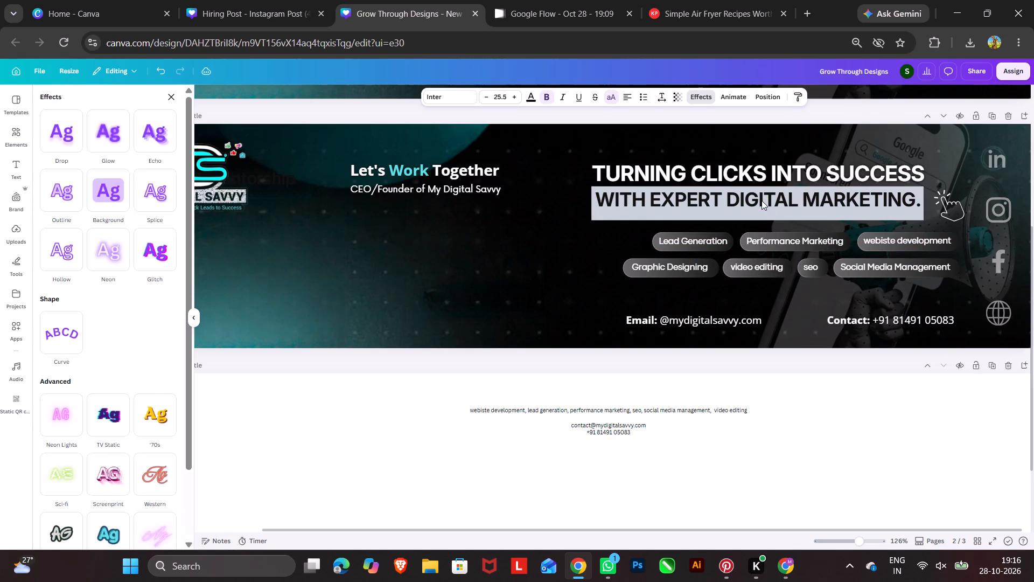
Shorten the bar from its bottom edge so it fits evenly around the "WITH EXPERT DIGITAL MARKETING." text.
{"action": "left_click", "coordinate": [763, 216]}
{"action": "left_click_drag", "start_coordinate": [758, 220], "coordinate": [758, 214]}
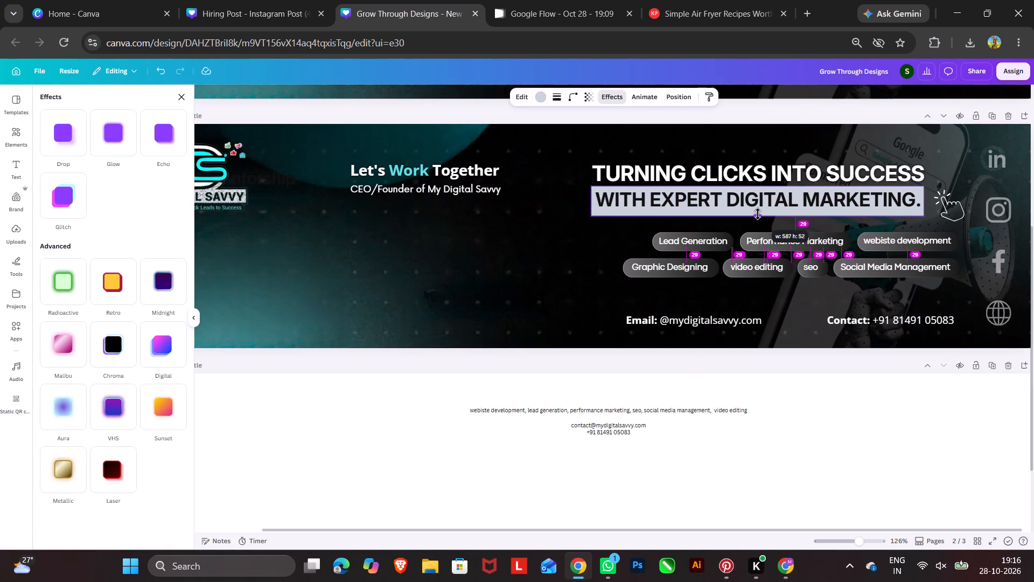
{"action": "left_click_drag", "start_coordinate": [758, 214], "coordinate": [758, 213]}
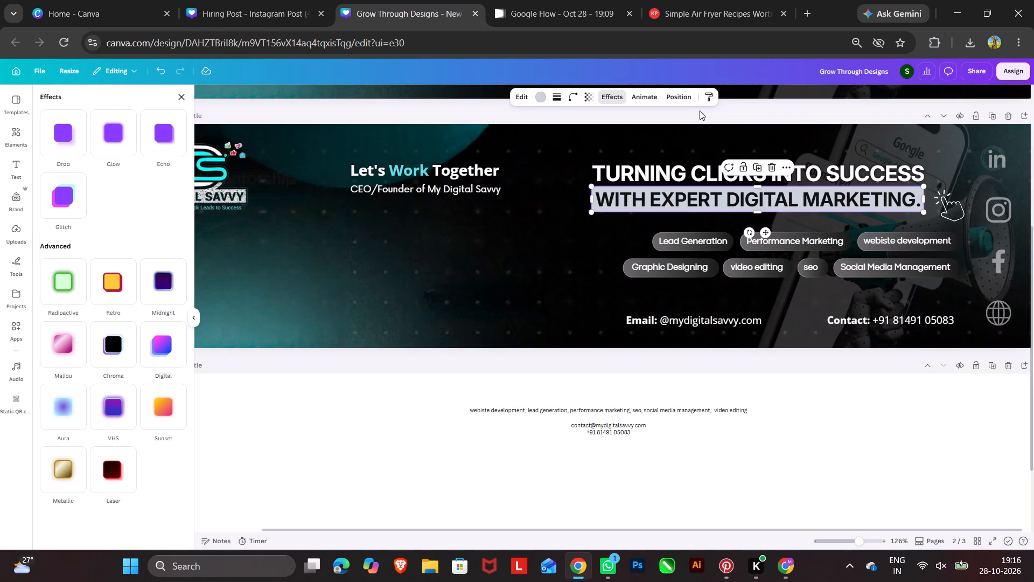
Fill the bar with the design's light cyan and turn the fill into a gradient.
{"action": "left_click", "coordinate": [700, 110]}
{"action": "left_click", "coordinate": [539, 95]}
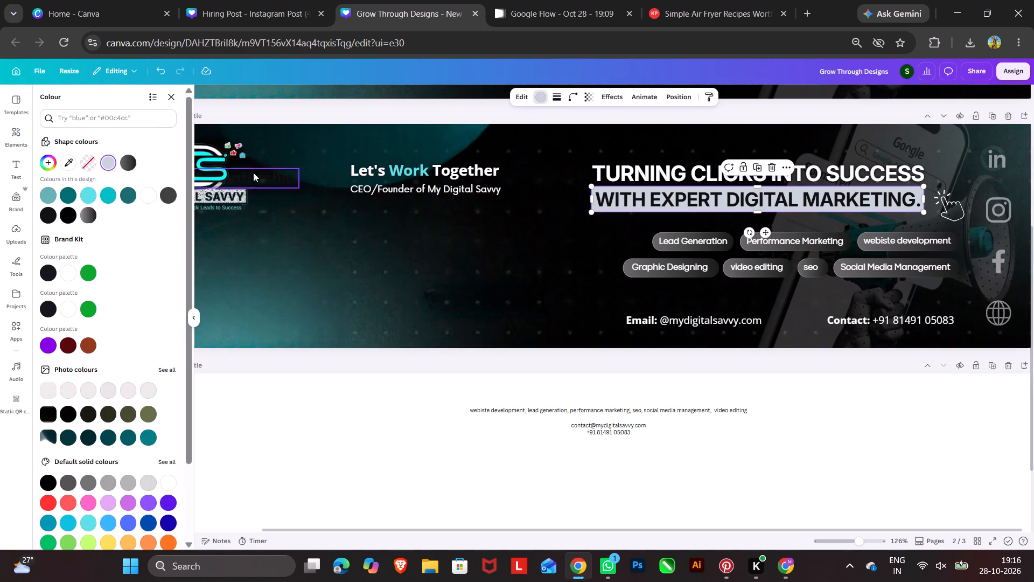
{"action": "left_click", "coordinate": [86, 189]}
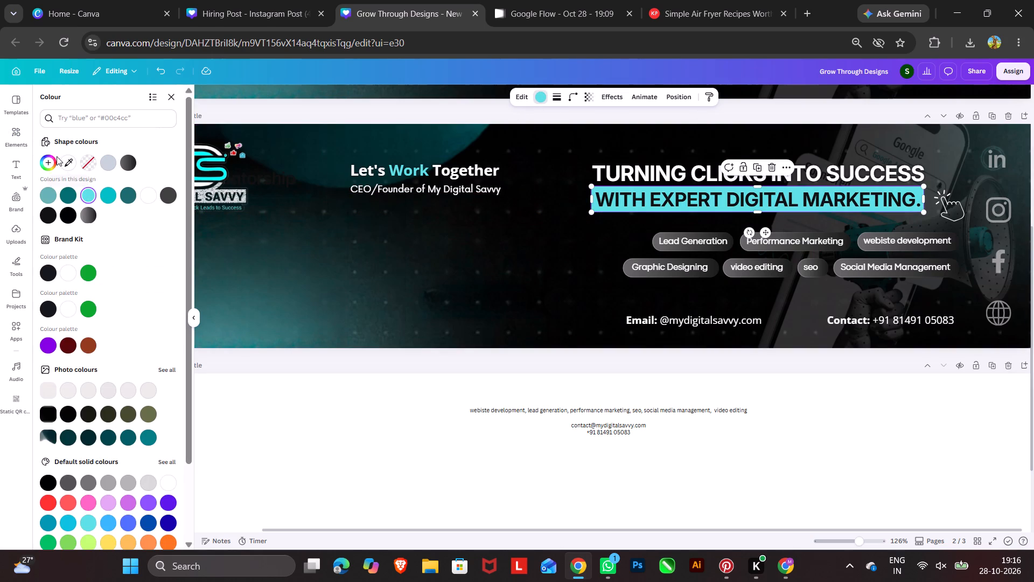
{"action": "left_click", "coordinate": [52, 158]}
{"action": "left_click", "coordinate": [166, 183]}
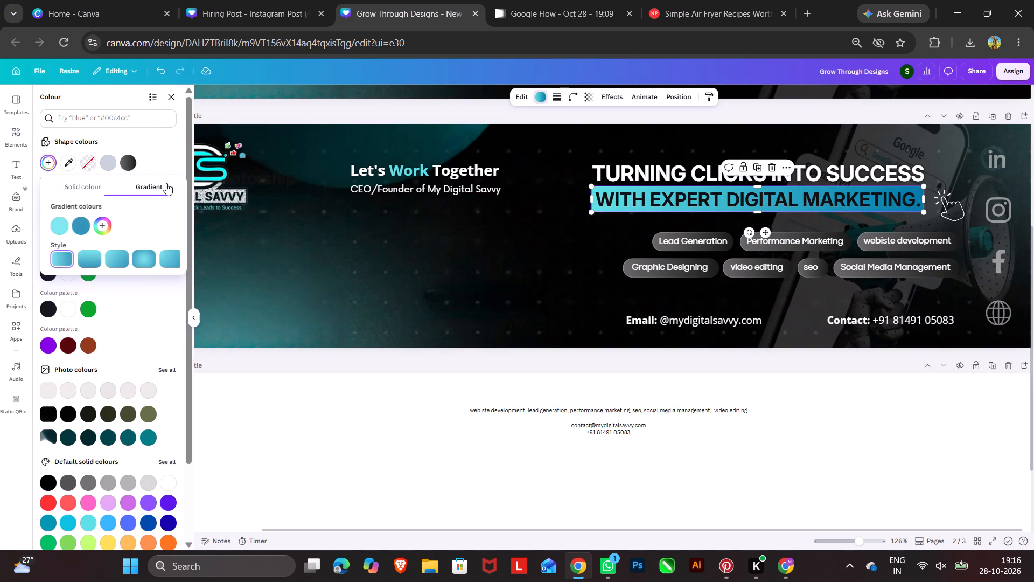
Replace both gradient colours of the bar with the bright cyan sampled from the My Digital Savvy logo.
{"action": "left_click", "coordinate": [76, 227]}
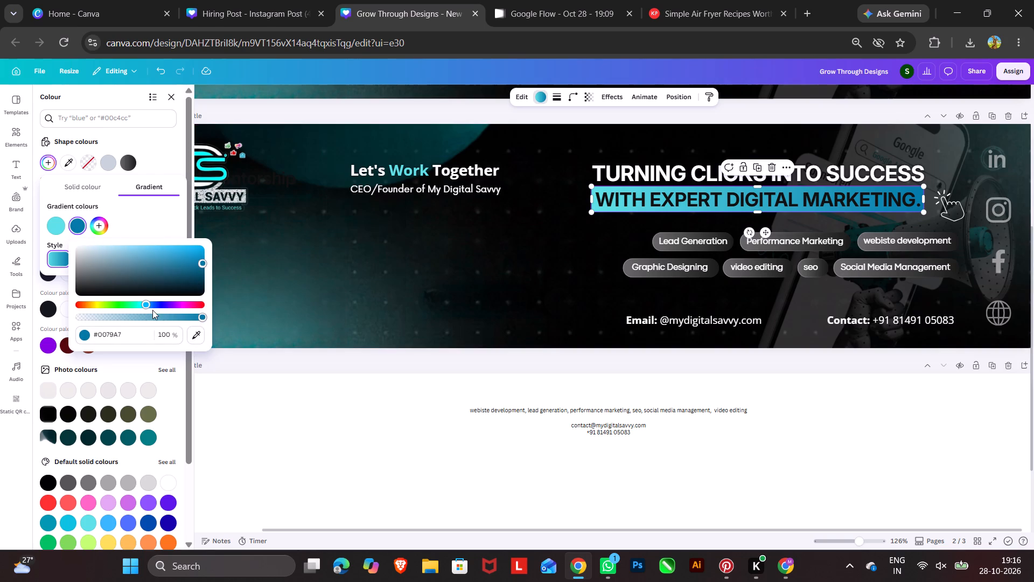
{"action": "left_click", "coordinate": [146, 304]}
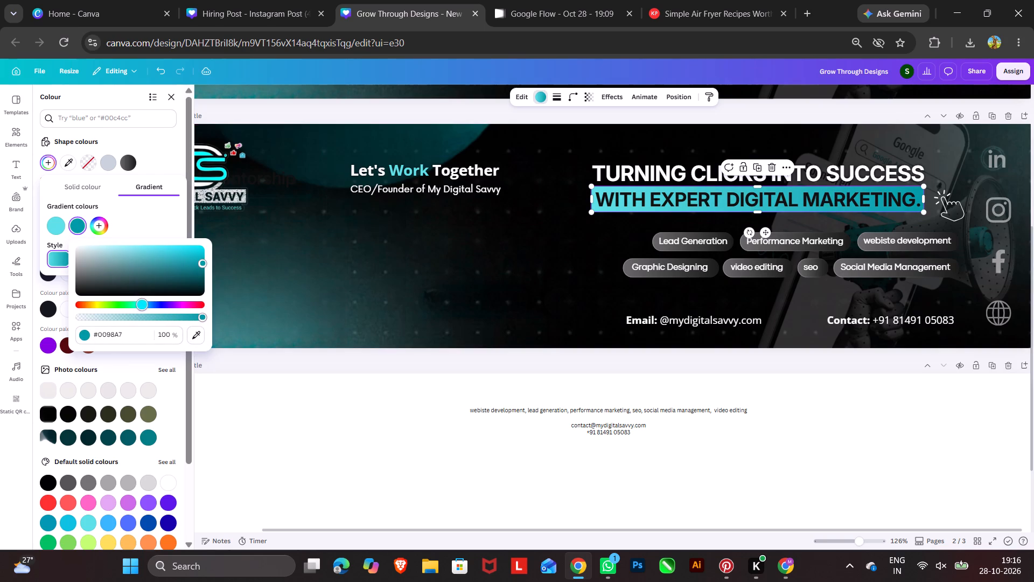
{"action": "left_click", "coordinate": [198, 337]}
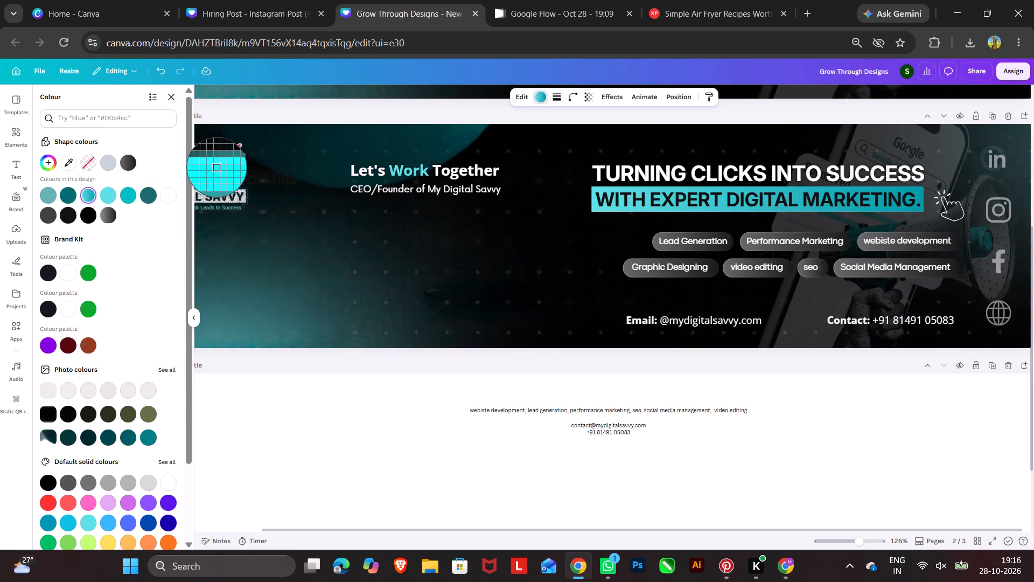
{"action": "left_click", "coordinate": [217, 167]}
{"action": "left_click", "coordinate": [55, 224]}
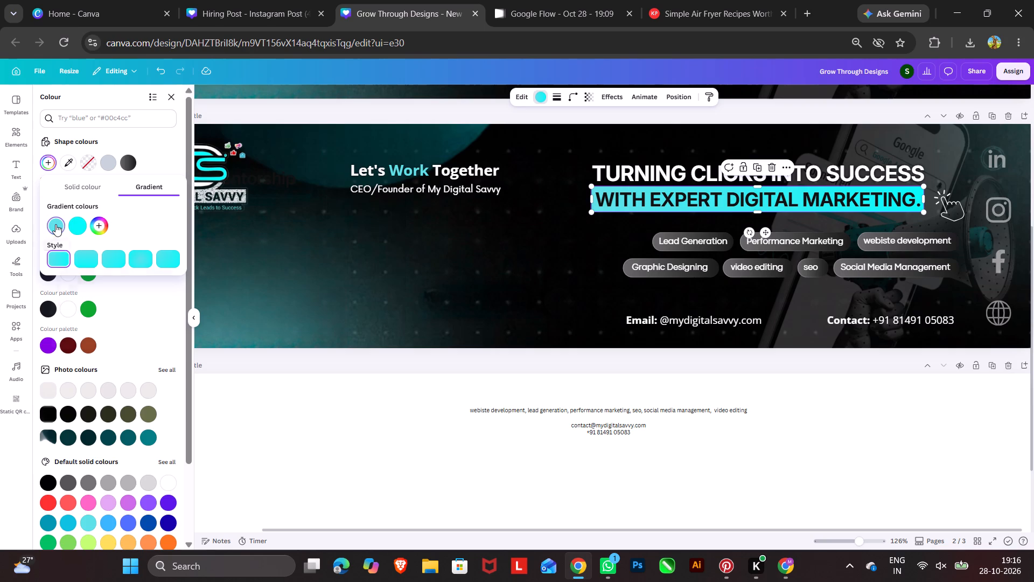
{"action": "left_click", "coordinate": [176, 336]}
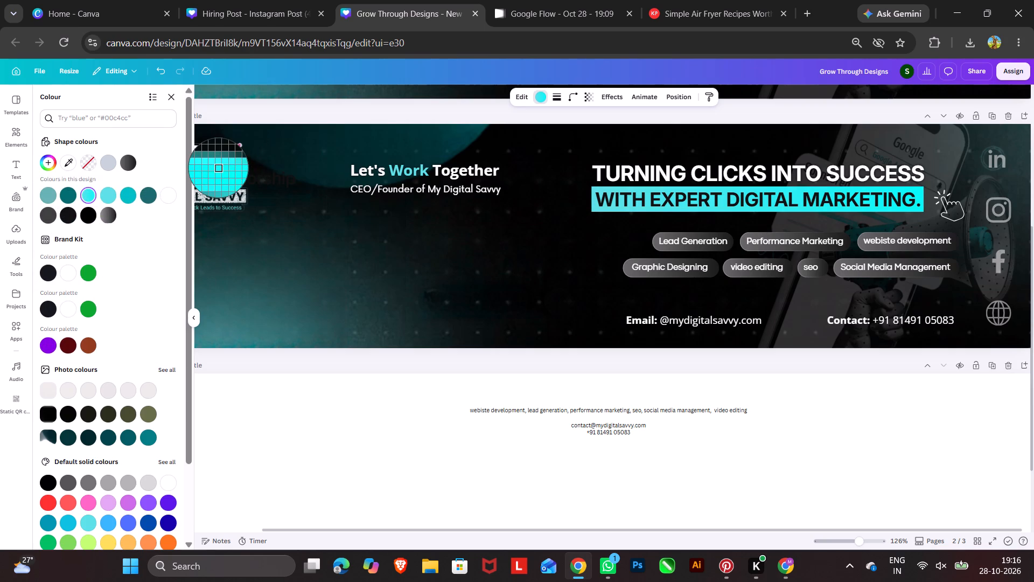
{"action": "left_click", "coordinate": [219, 168]}
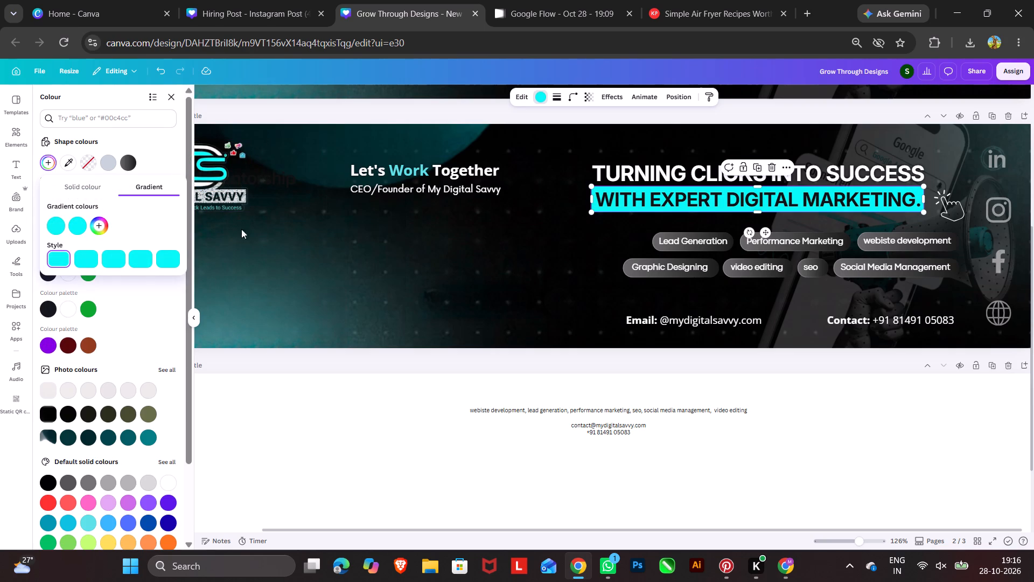
Darken the bar's second gradient colour to deep teal and make the gradient run from top to bottom.
{"action": "left_click", "coordinate": [79, 225]}
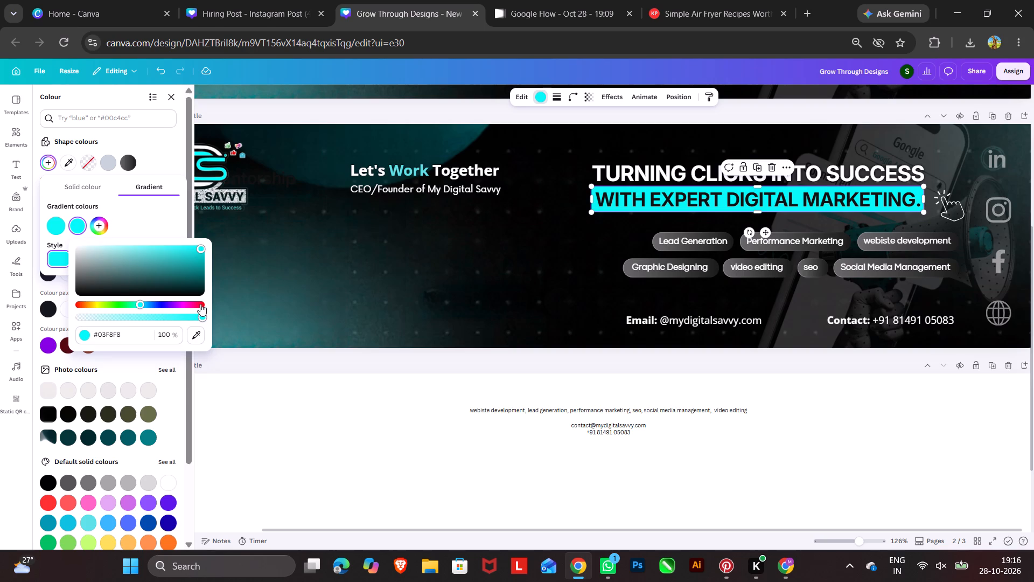
{"action": "left_click_drag", "start_coordinate": [198, 260], "coordinate": [235, 269]}
{"action": "left_click", "coordinate": [151, 216]}
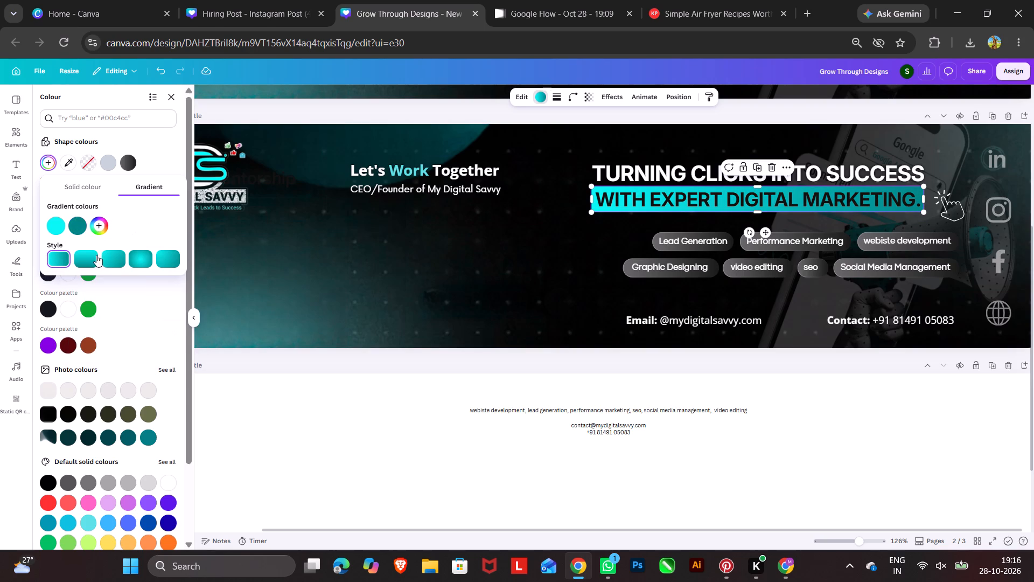
{"action": "left_click", "coordinate": [89, 255]}
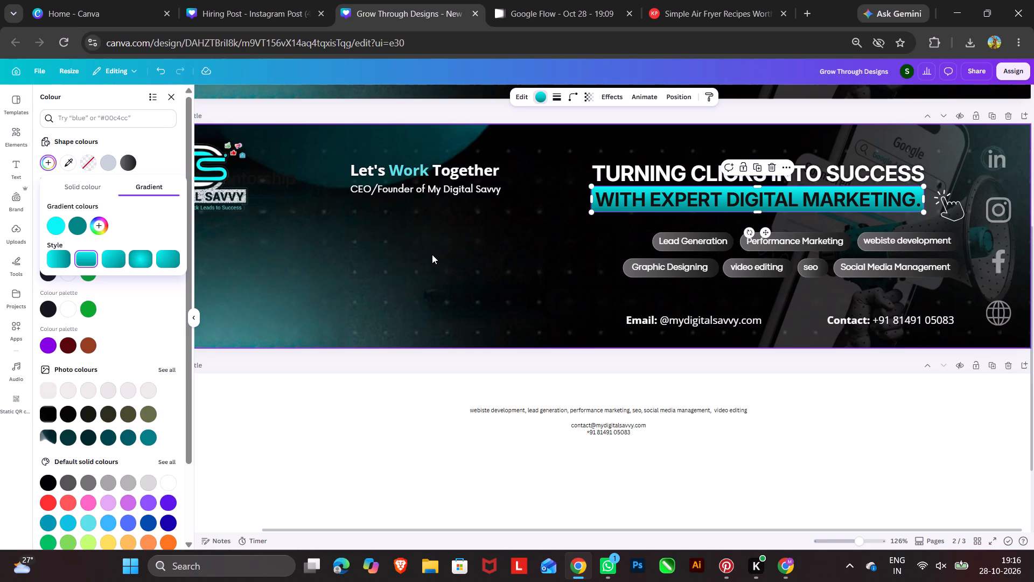
{"action": "left_click", "coordinate": [525, 366]}
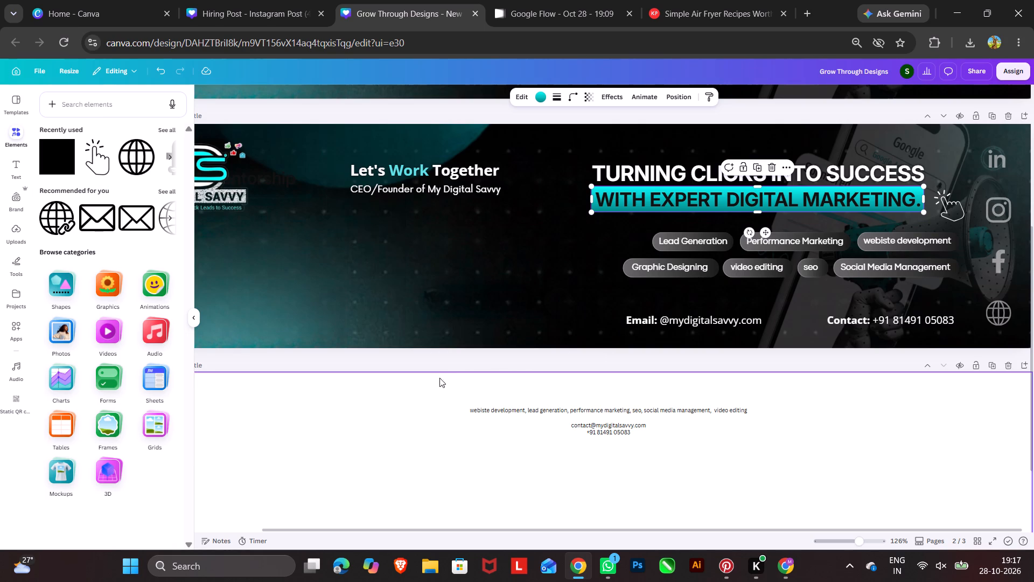
{"action": "left_click", "coordinate": [459, 365]}
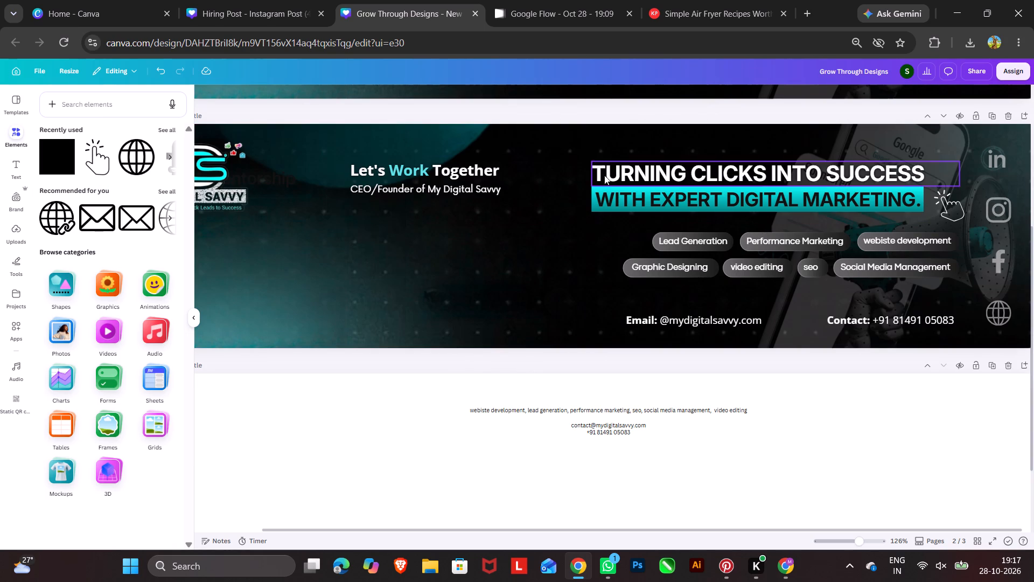
Set the gradient bar's corner rounding to 100.
{"action": "left_click", "coordinate": [594, 189]}
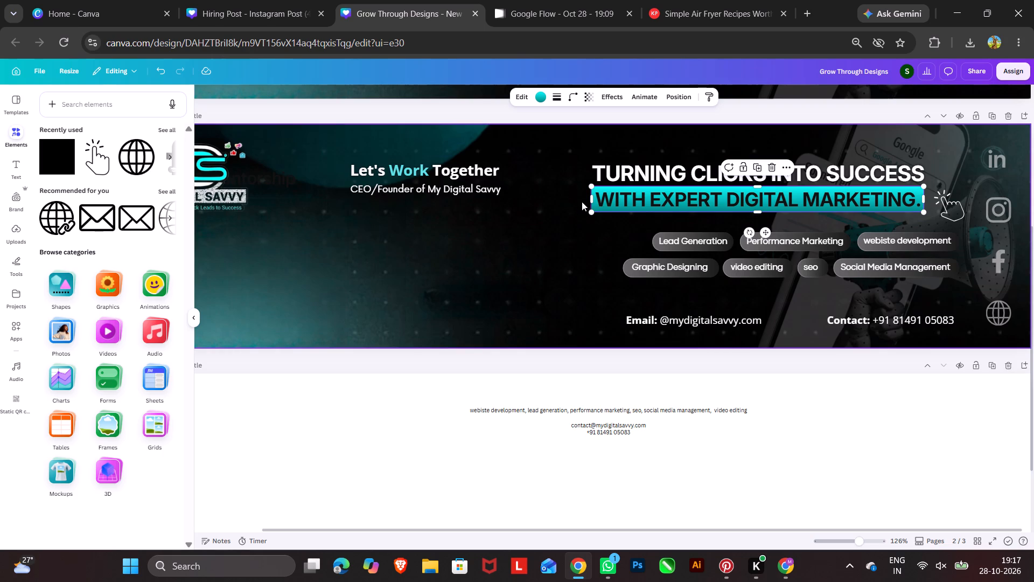
{"action": "left_click", "coordinate": [556, 100]}
{"action": "left_click", "coordinate": [570, 100]}
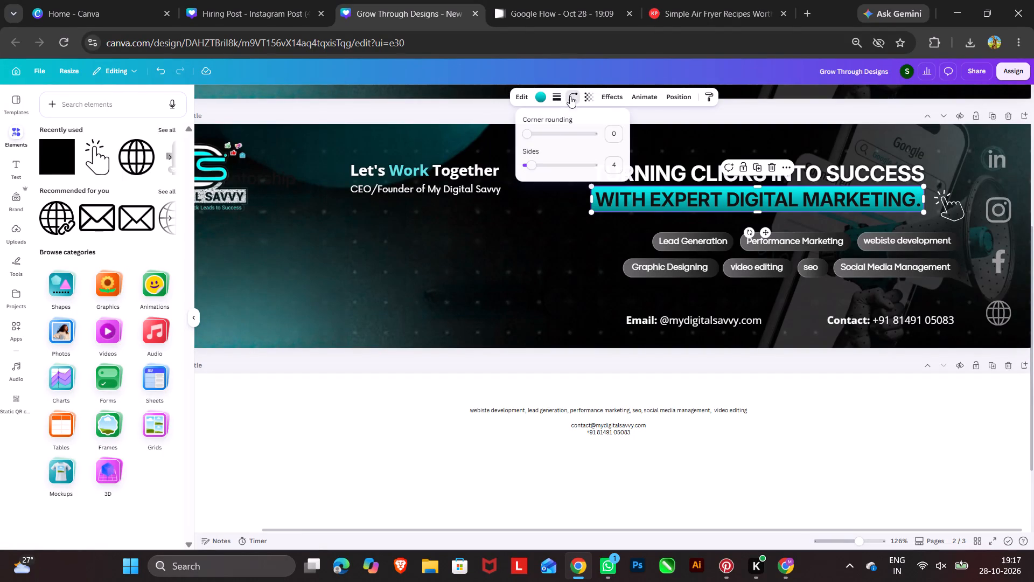
{"action": "left_click_drag", "start_coordinate": [530, 137], "coordinate": [765, 136]}
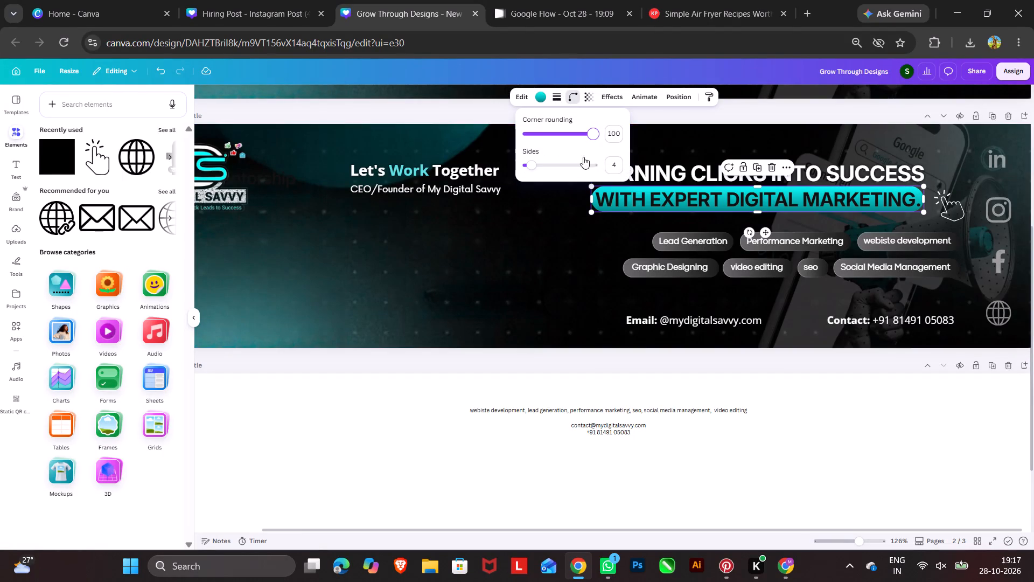
Widen the rounded bar slightly at both ends so it extends past the "WITH EXPERT DIGITAL MARKETING." text.
{"action": "left_click", "coordinate": [592, 204]}
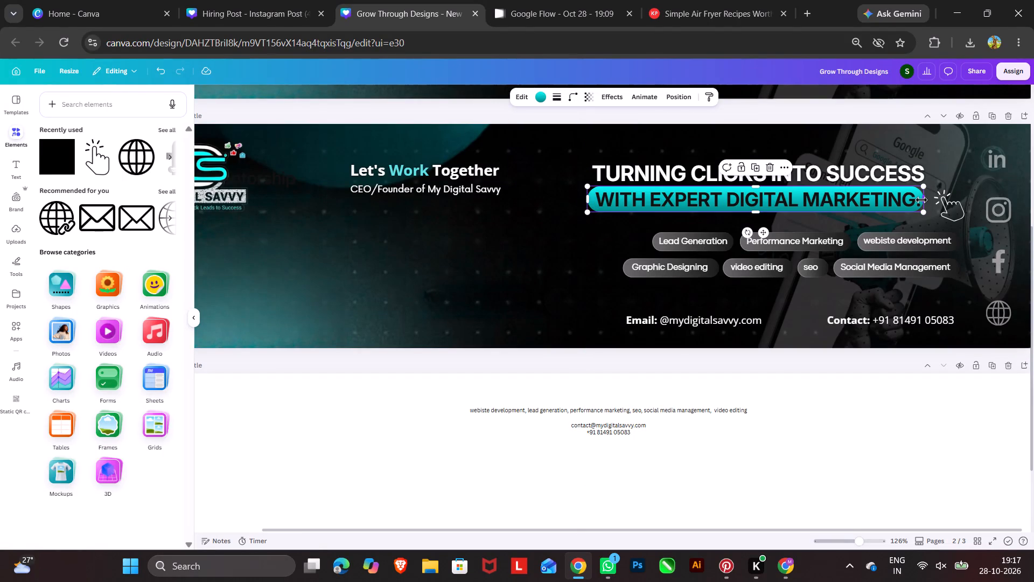
{"action": "left_click", "coordinate": [921, 200]}
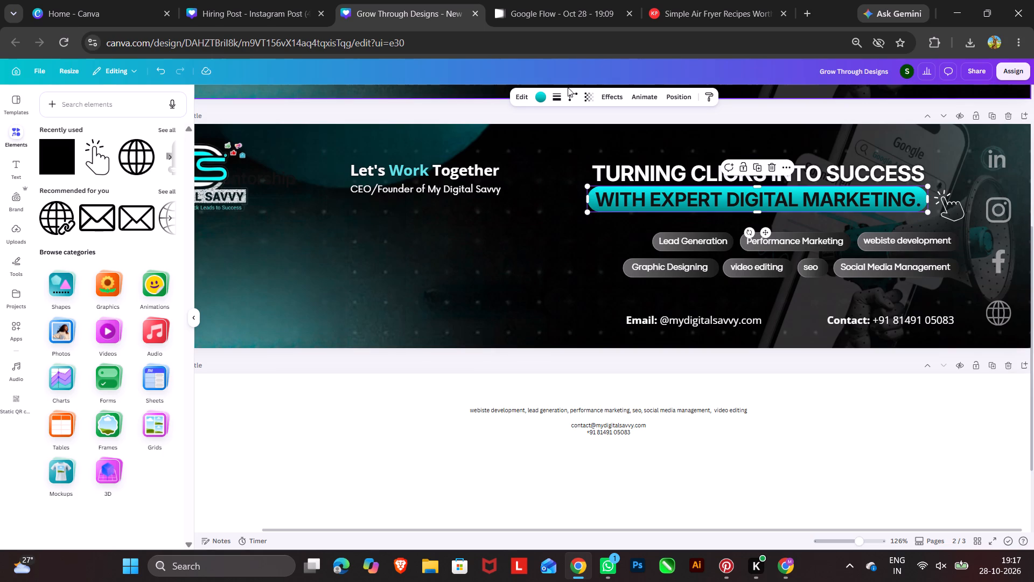
Add a solid white stroke with weight 1 around the cyan gradient bar.
{"action": "left_click", "coordinate": [557, 93]}
{"action": "left_click", "coordinate": [529, 128]}
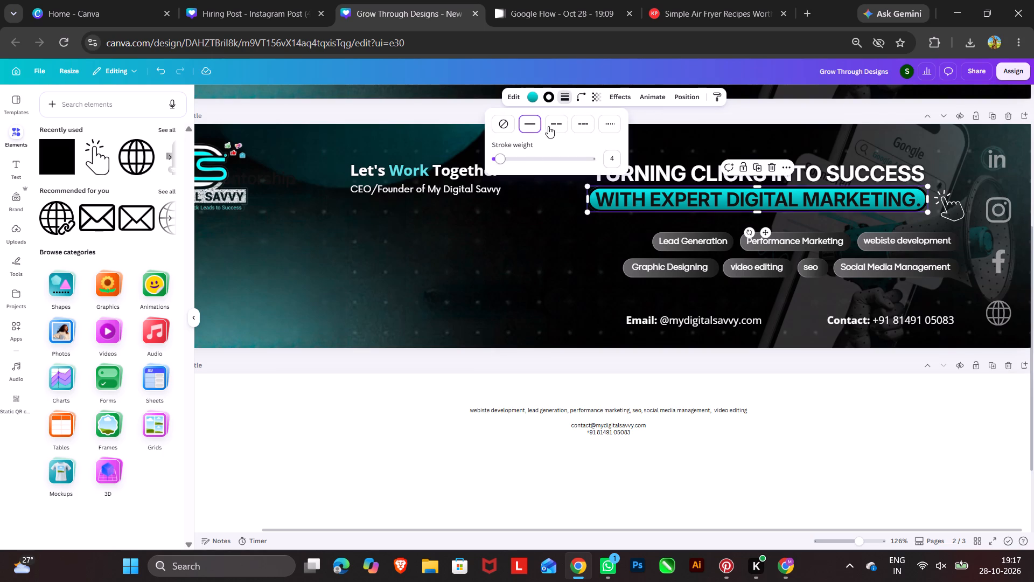
{"action": "left_click", "coordinate": [615, 160]}
{"action": "key", "text": "1"}
{"action": "key", "text": "Return"}
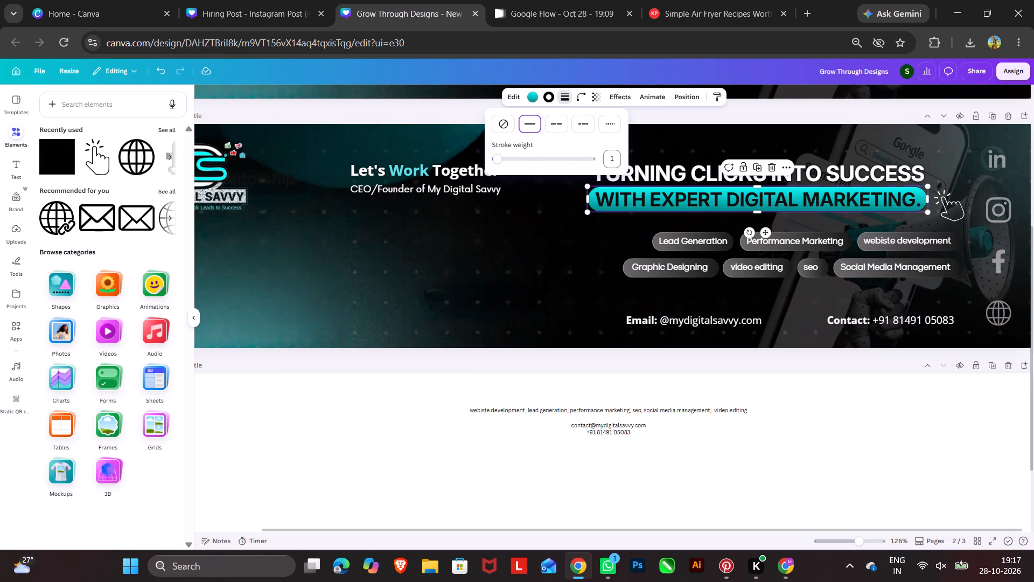
{"action": "left_click", "coordinate": [551, 99]}
{"action": "left_click", "coordinate": [148, 193]}
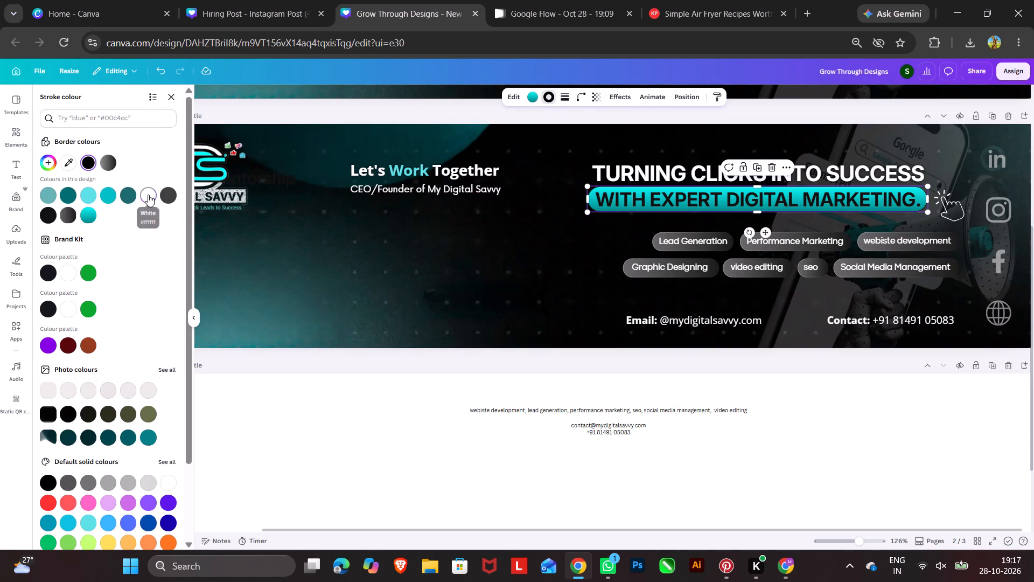
{"action": "double_click", "coordinate": [473, 318]}
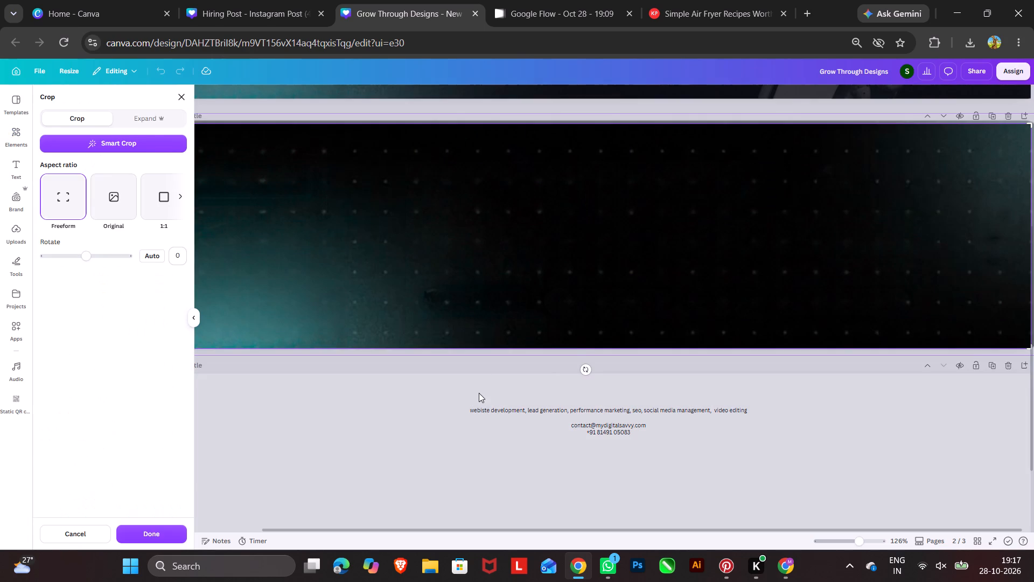
{"action": "left_click", "coordinate": [479, 393]}
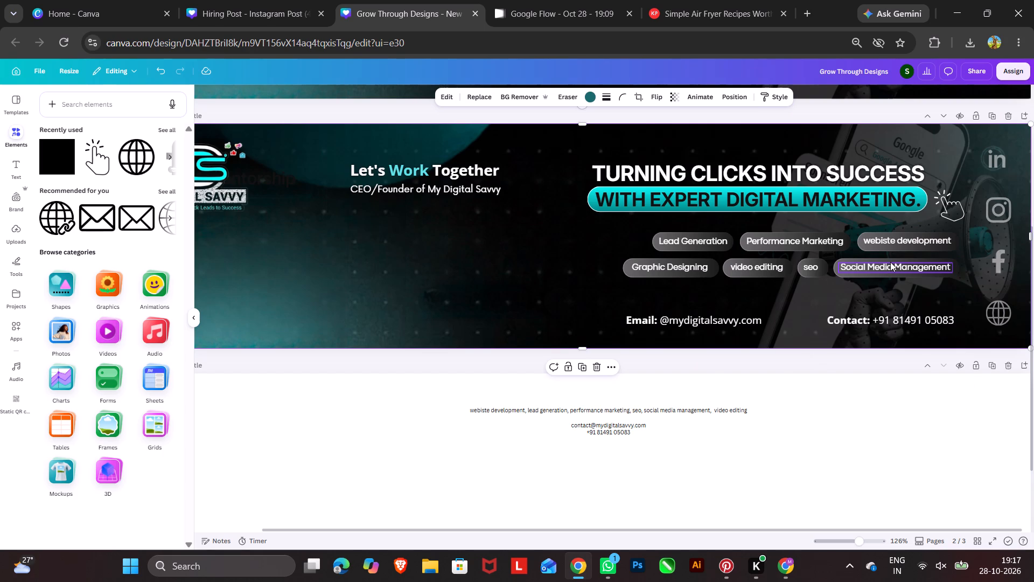
Enlarge the "TURNING CLICKS INTO SUCCESS" headline to about size 28.8 to match the bar's width.
{"action": "left_click", "coordinate": [903, 170]}
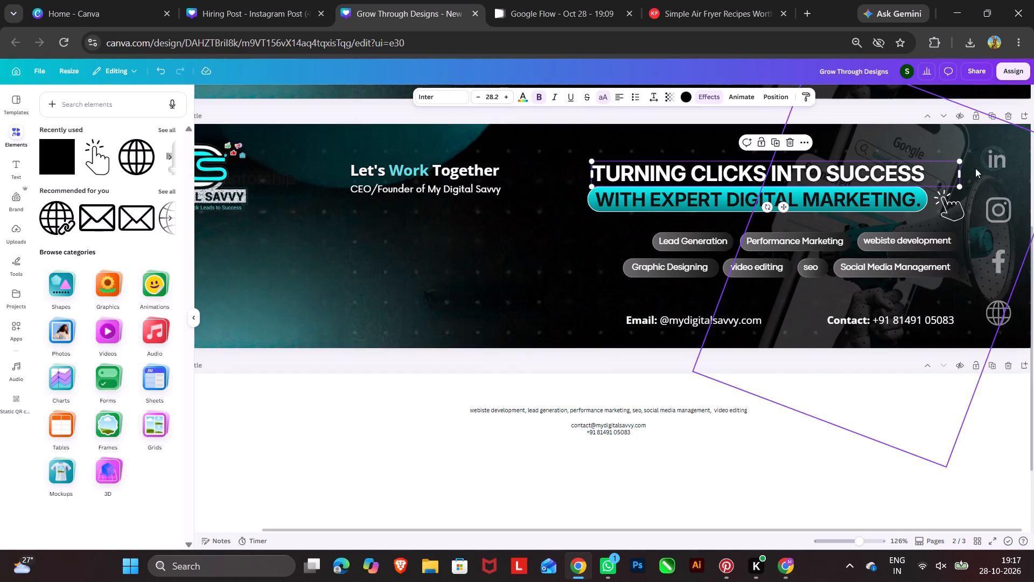
{"action": "left_click_drag", "start_coordinate": [961, 160], "coordinate": [882, 179]}
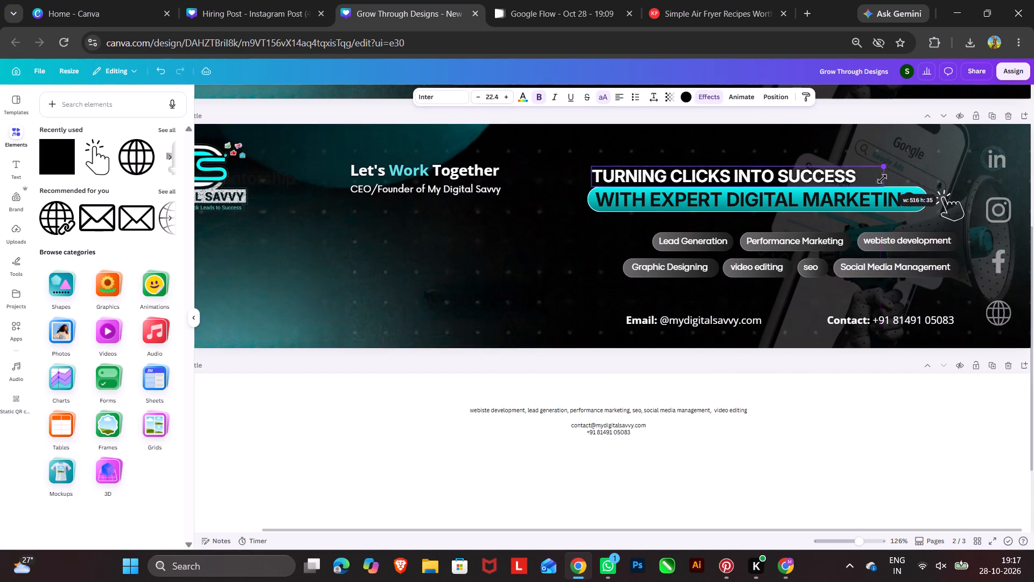
{"action": "left_click_drag", "start_coordinate": [882, 179], "coordinate": [886, 175]}
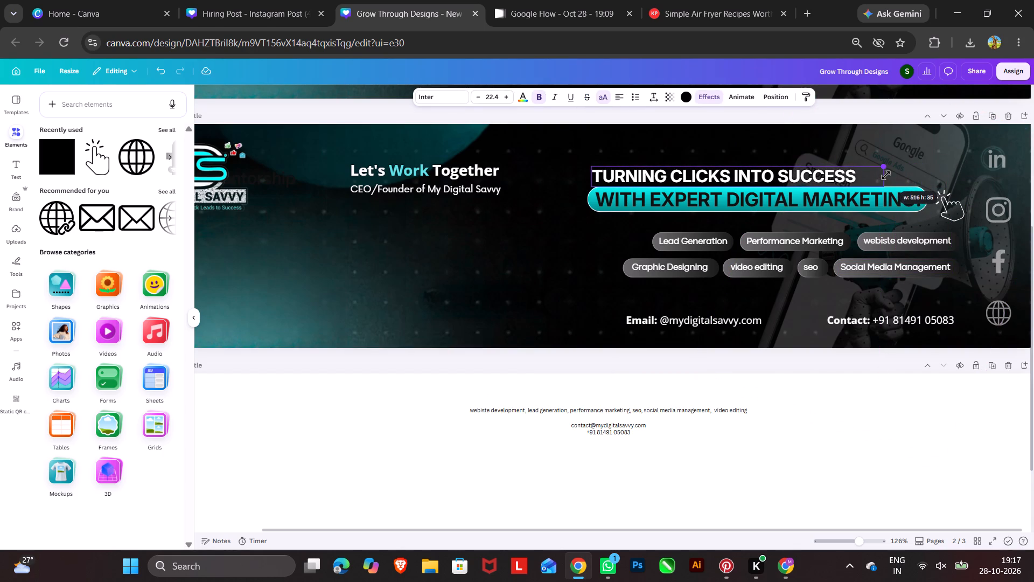
{"action": "left_click_drag", "start_coordinate": [886, 175], "coordinate": [962, 174]}
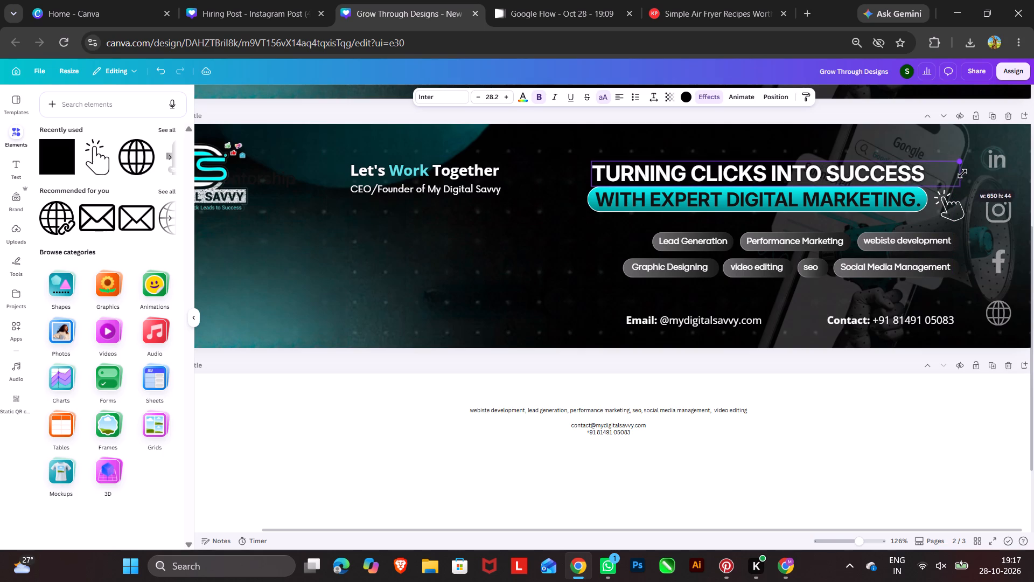
{"action": "left_click_drag", "start_coordinate": [962, 174], "coordinate": [961, 173]}
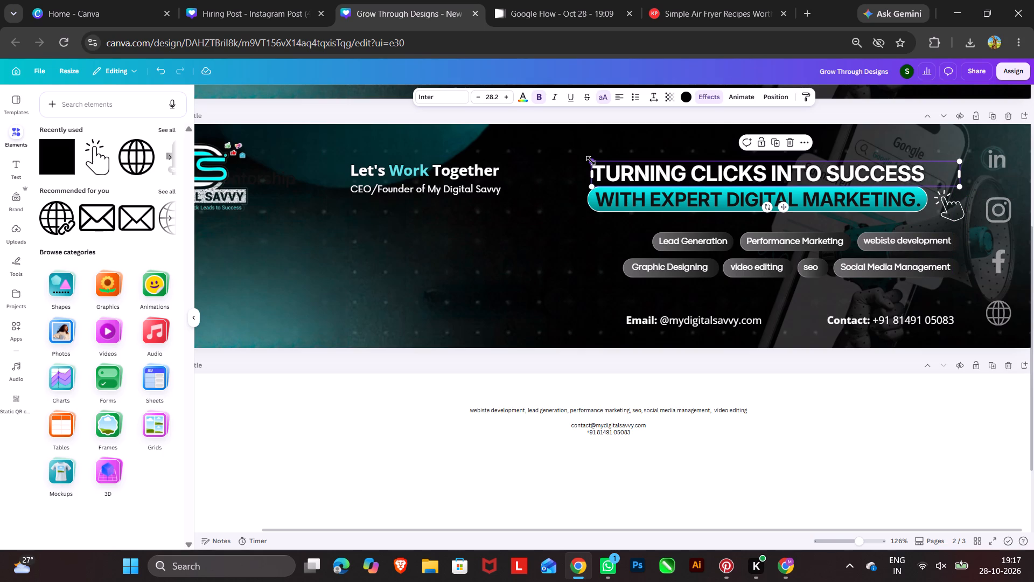
{"action": "left_click_drag", "start_coordinate": [591, 161], "coordinate": [582, 159]}
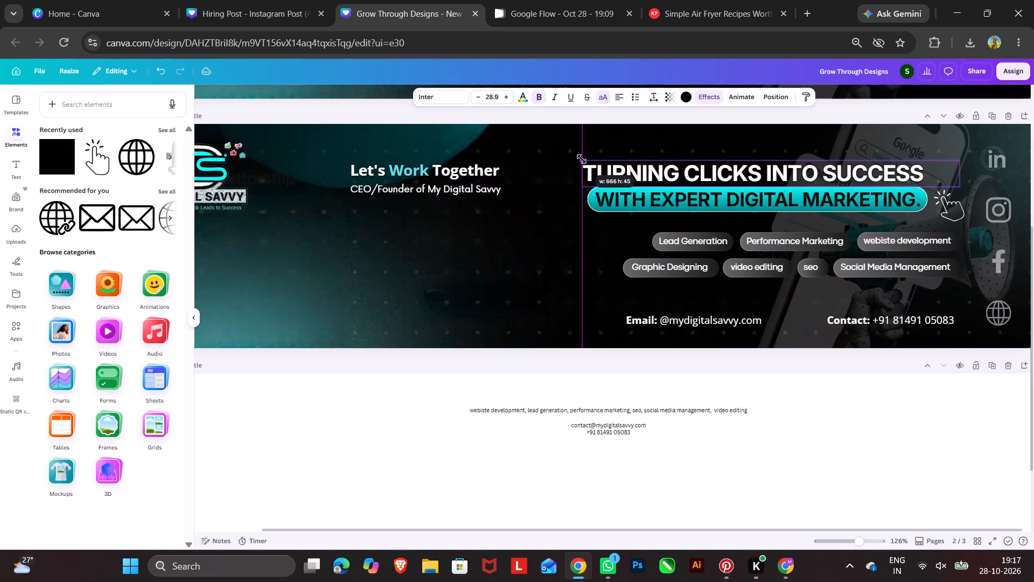
{"action": "left_click_drag", "start_coordinate": [582, 159], "coordinate": [583, 160]}
Move the "TURNING CLICKS INTO SUCCESS" headline slightly up, aligned with the bar's edges, and narrow its text box to about 601 wide.
{"action": "left_click_drag", "start_coordinate": [746, 175], "coordinate": [747, 172]}
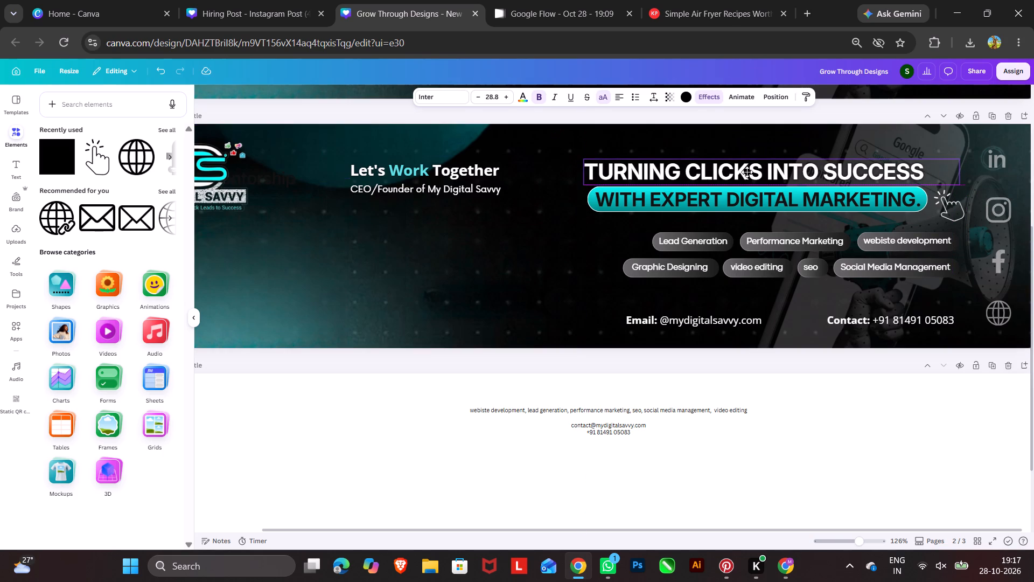
{"action": "left_click_drag", "start_coordinate": [747, 172], "coordinate": [749, 169]}
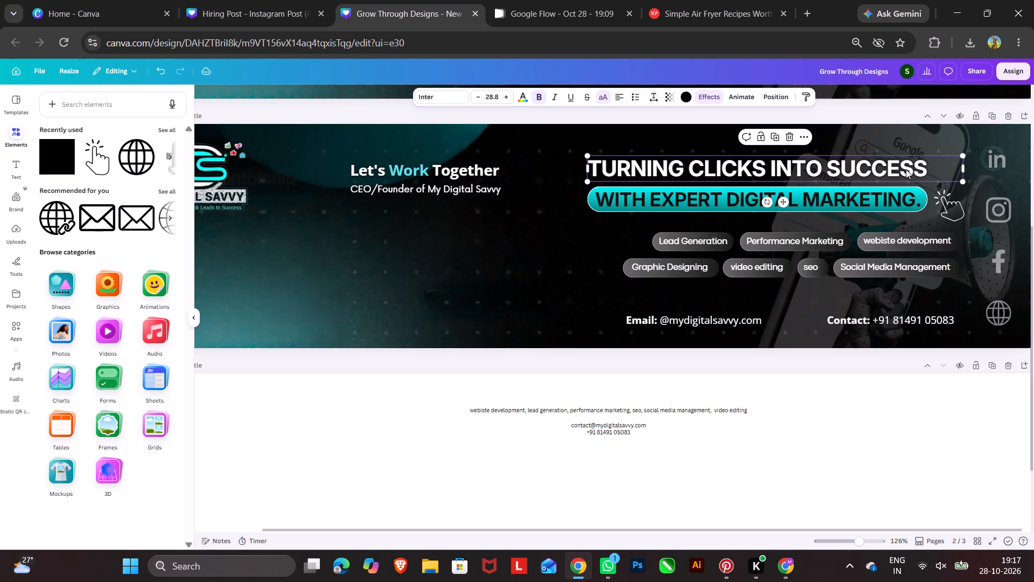
{"action": "left_click_drag", "start_coordinate": [963, 167], "coordinate": [928, 175]}
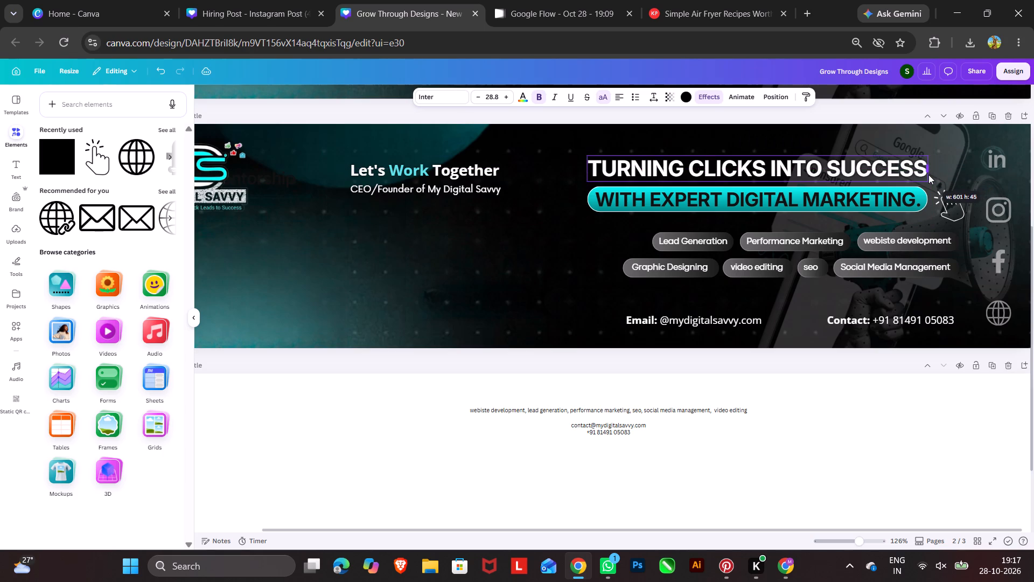
{"action": "left_click_drag", "start_coordinate": [928, 175], "coordinate": [929, 176]}
{"action": "left_click", "coordinate": [801, 136]}
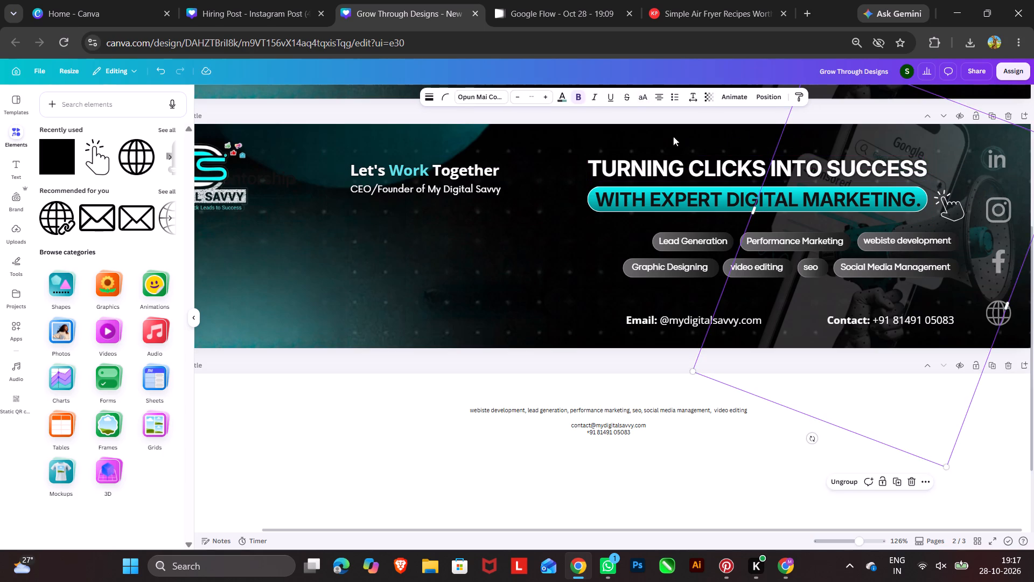
{"action": "left_click", "coordinate": [673, 136]}
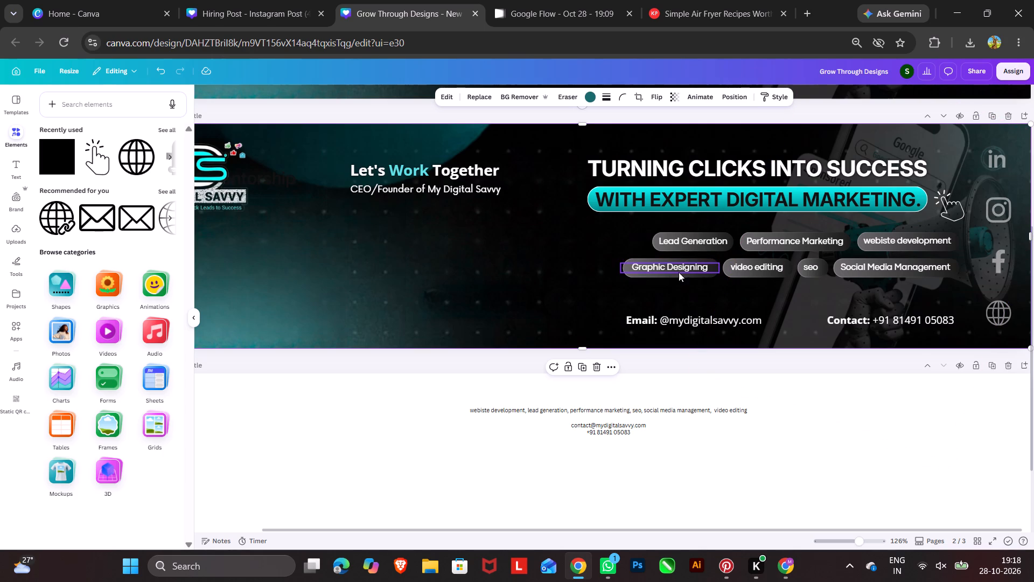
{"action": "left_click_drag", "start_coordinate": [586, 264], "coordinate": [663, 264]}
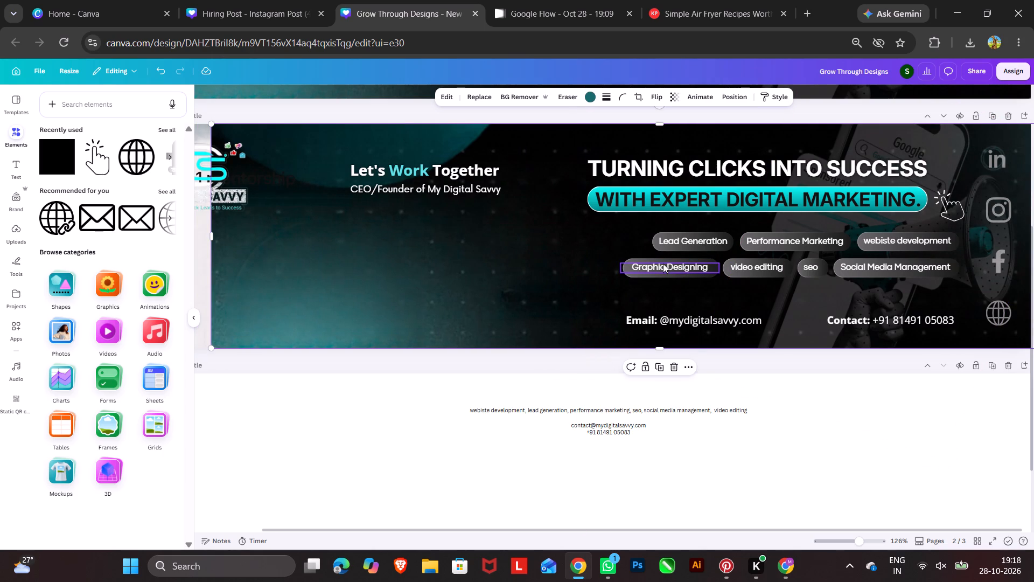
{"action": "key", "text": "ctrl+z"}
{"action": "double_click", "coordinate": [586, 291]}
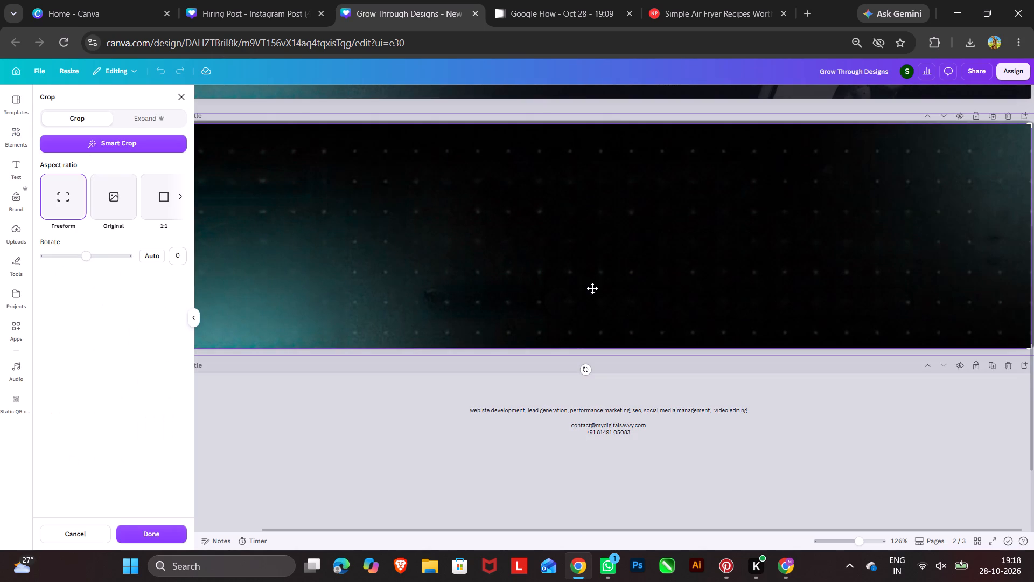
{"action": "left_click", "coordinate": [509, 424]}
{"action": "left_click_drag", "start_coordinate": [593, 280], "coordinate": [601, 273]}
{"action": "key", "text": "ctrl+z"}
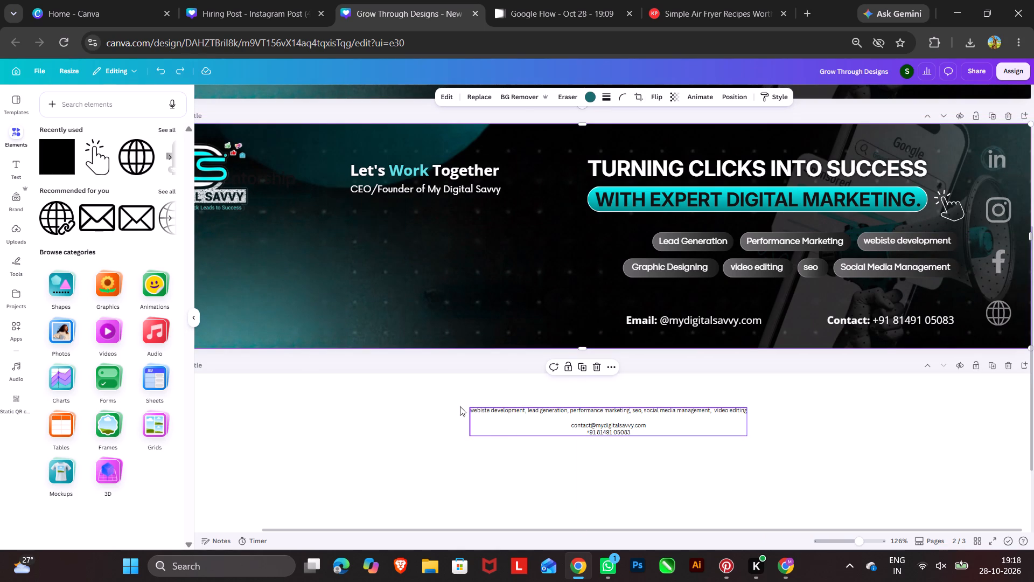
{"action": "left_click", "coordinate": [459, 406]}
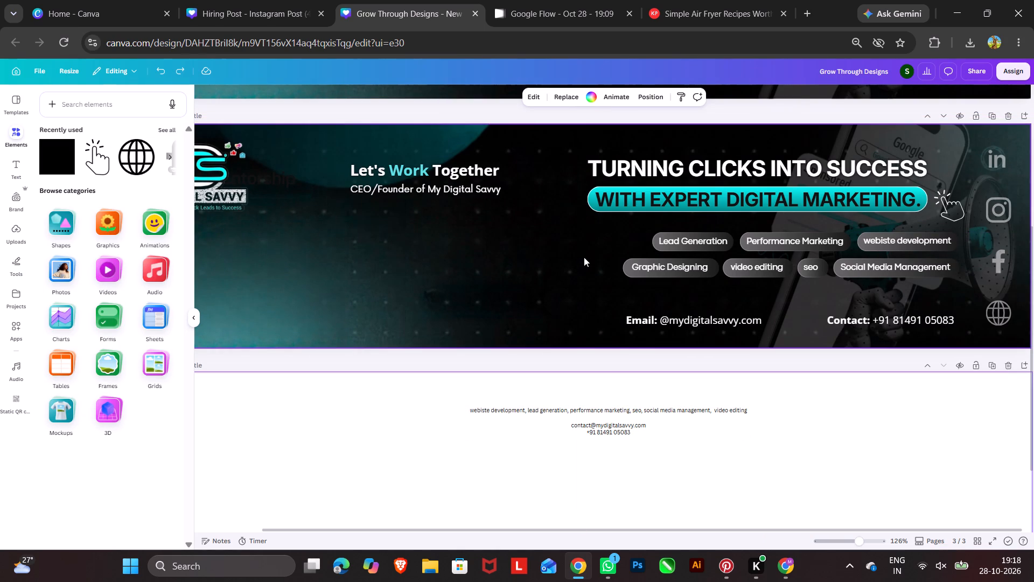
Locate the tilted phone image group, caught in the selection of the top row of service tags, in the page's layer list.
{"action": "left_click_drag", "start_coordinate": [584, 257], "coordinate": [673, 279]}
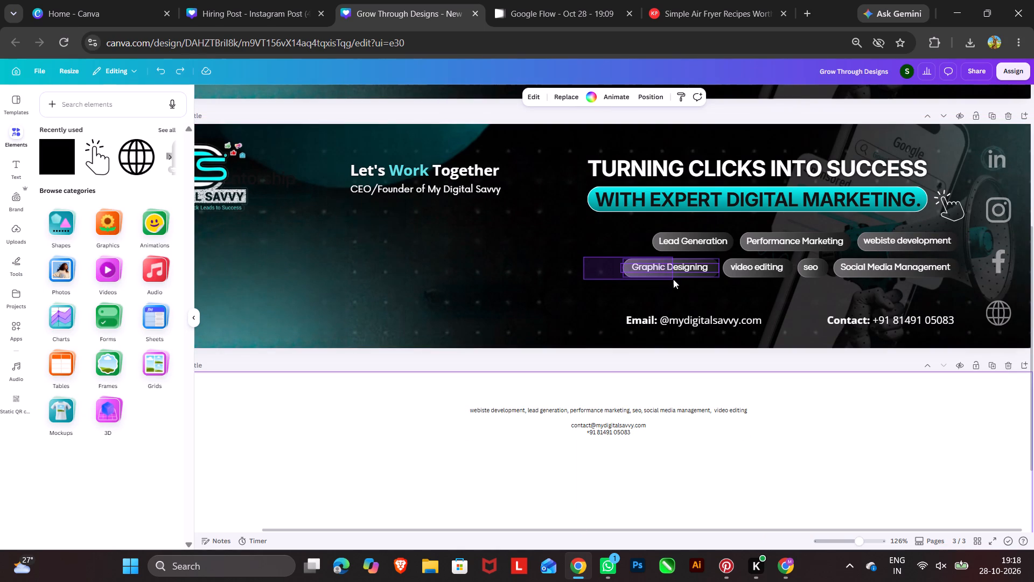
{"action": "left_click_drag", "start_coordinate": [673, 279], "coordinate": [703, 280]}
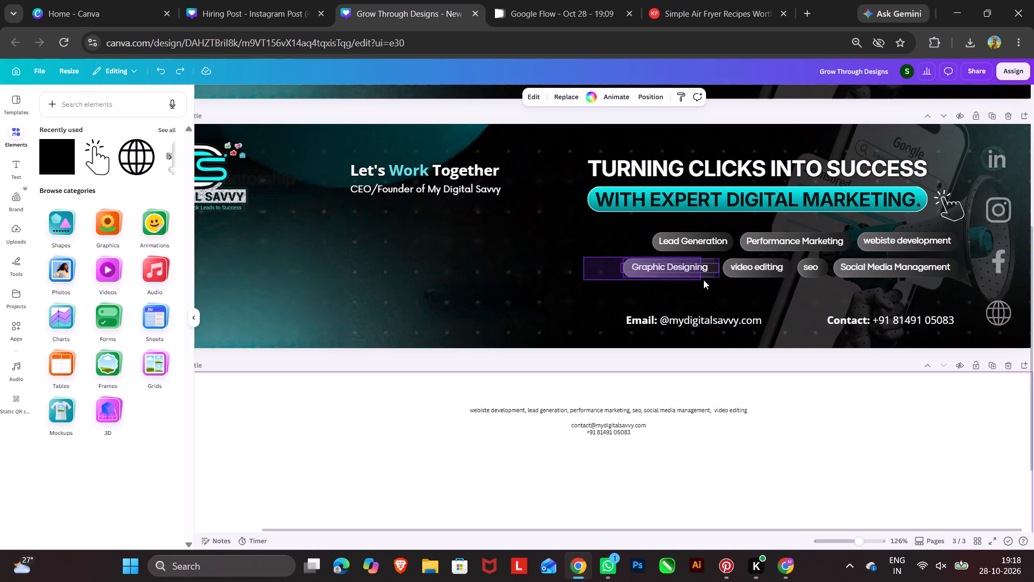
{"action": "left_click_drag", "start_coordinate": [703, 280], "coordinate": [923, 226]}
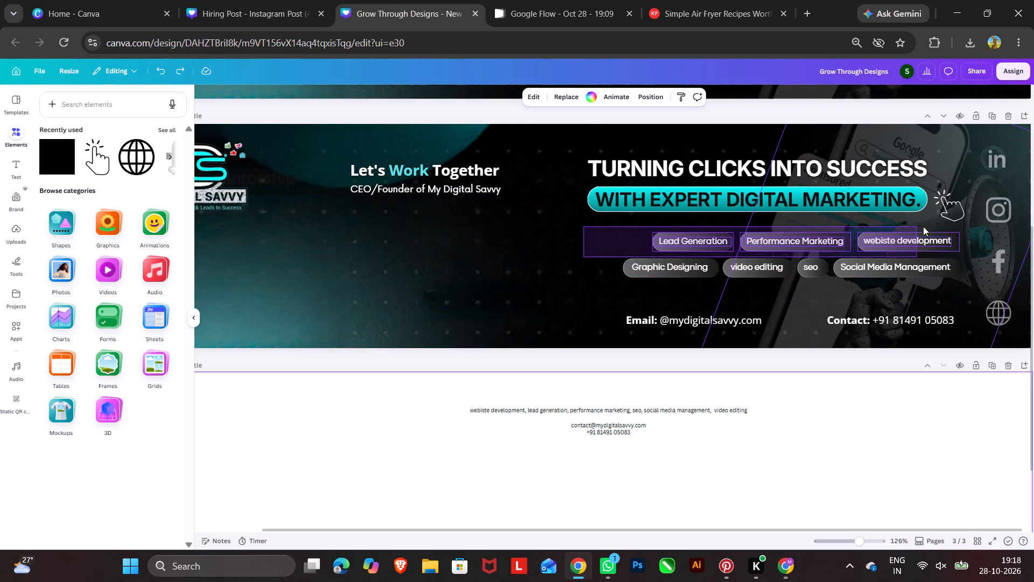
{"action": "left_click_drag", "start_coordinate": [923, 226], "coordinate": [933, 226]}
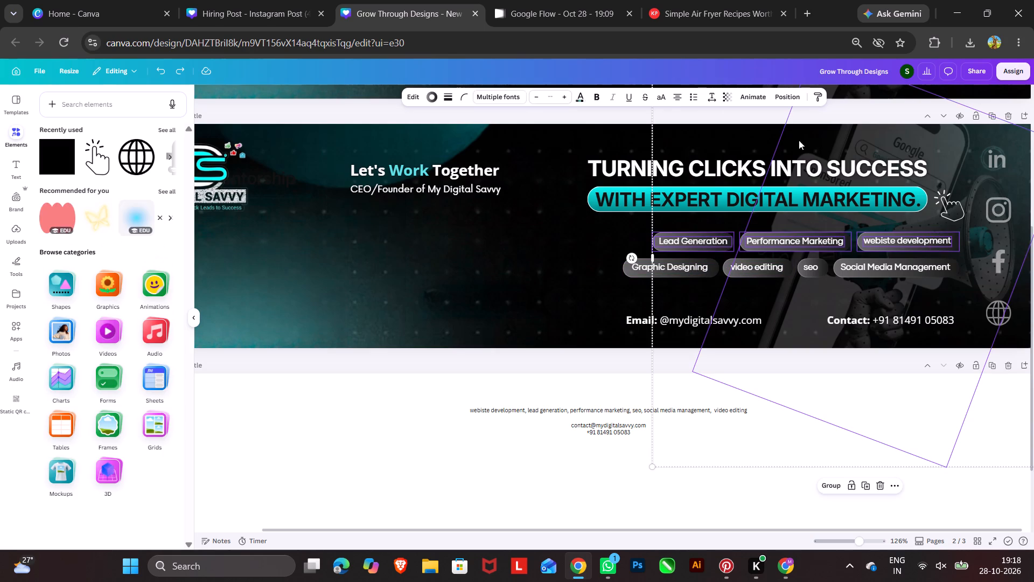
{"action": "left_click", "coordinate": [792, 101]}
{"action": "scroll", "coordinate": [104, 439], "scroll_direction": "down", "scroll_amount": 2}
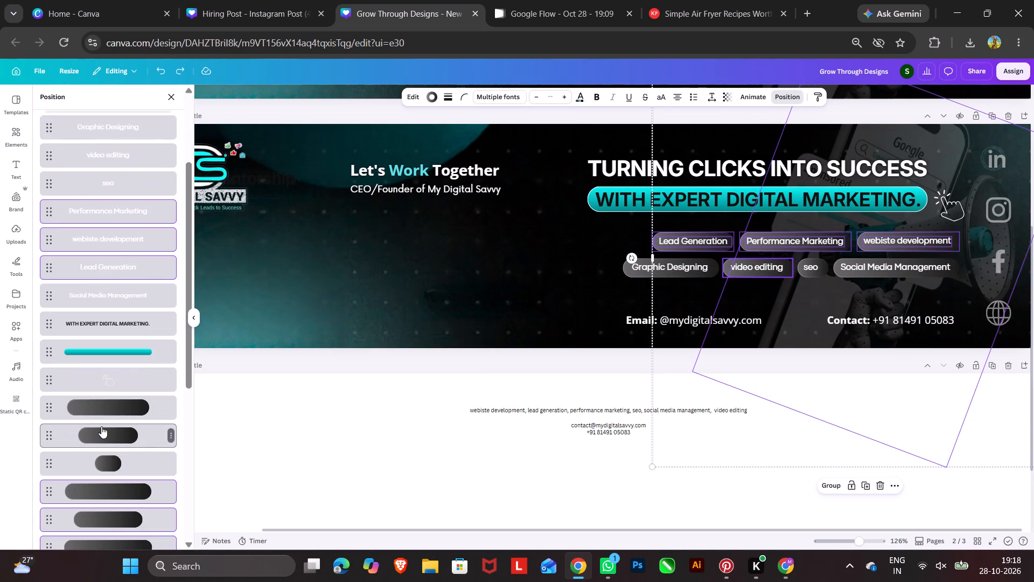
{"action": "scroll", "coordinate": [103, 425], "scroll_direction": "down", "scroll_amount": 2}
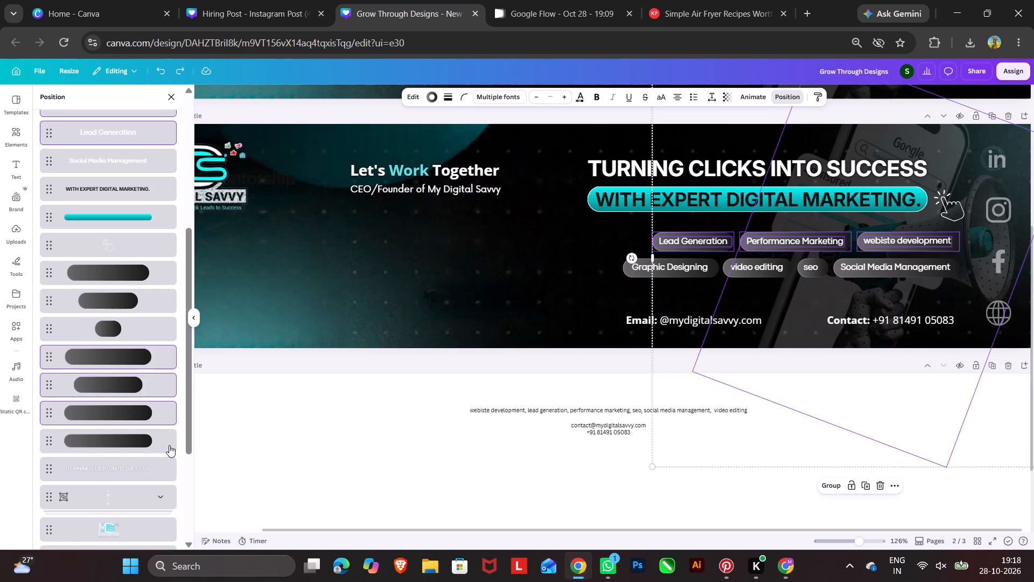
{"action": "scroll", "coordinate": [108, 507], "scroll_direction": "down", "scroll_amount": 11}
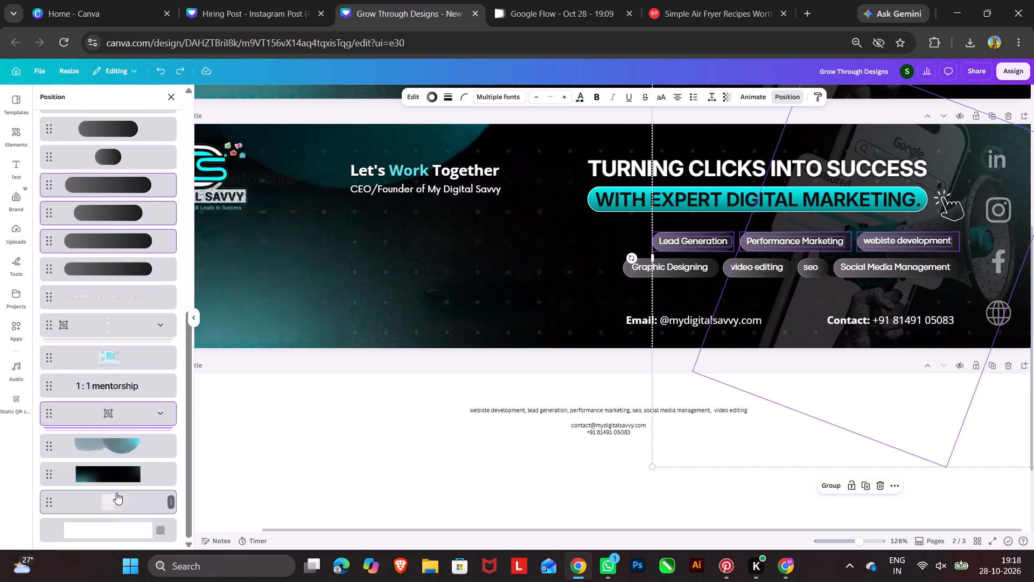
{"action": "left_click", "coordinate": [115, 415]}
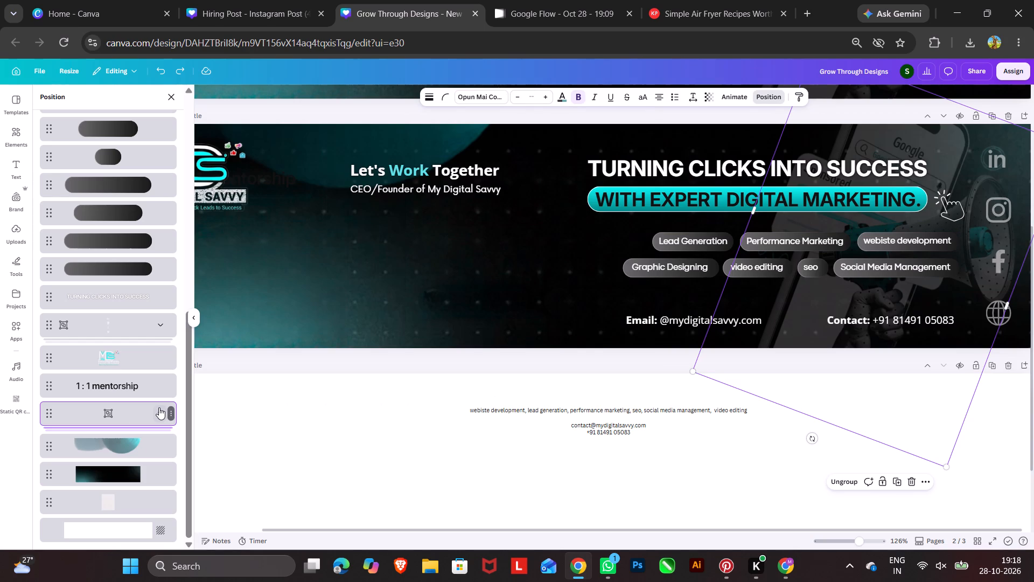
{"action": "key", "text": "ctrl+z"}
{"action": "left_click", "coordinate": [581, 252]}
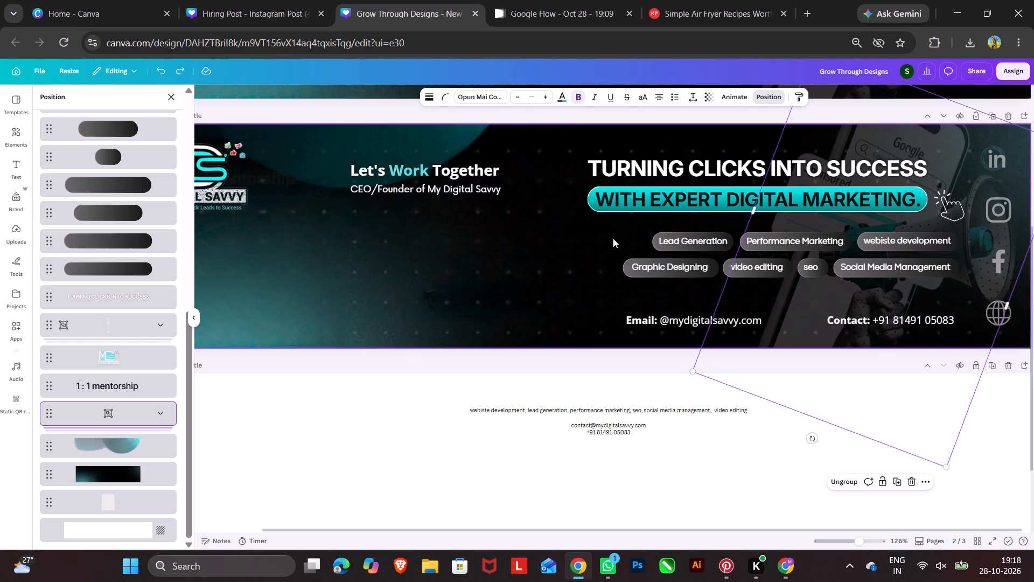
{"action": "left_click", "coordinate": [646, 362]}
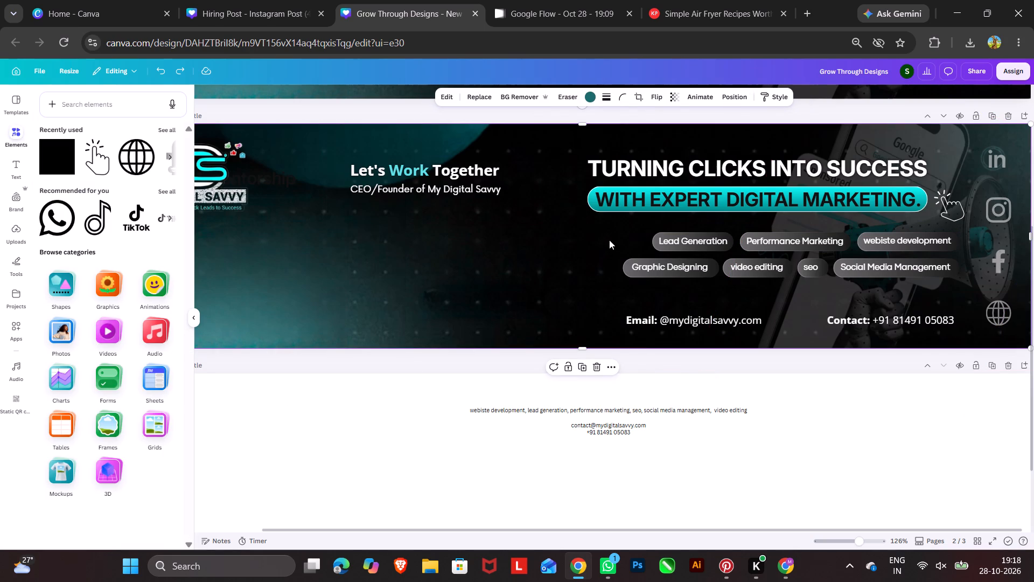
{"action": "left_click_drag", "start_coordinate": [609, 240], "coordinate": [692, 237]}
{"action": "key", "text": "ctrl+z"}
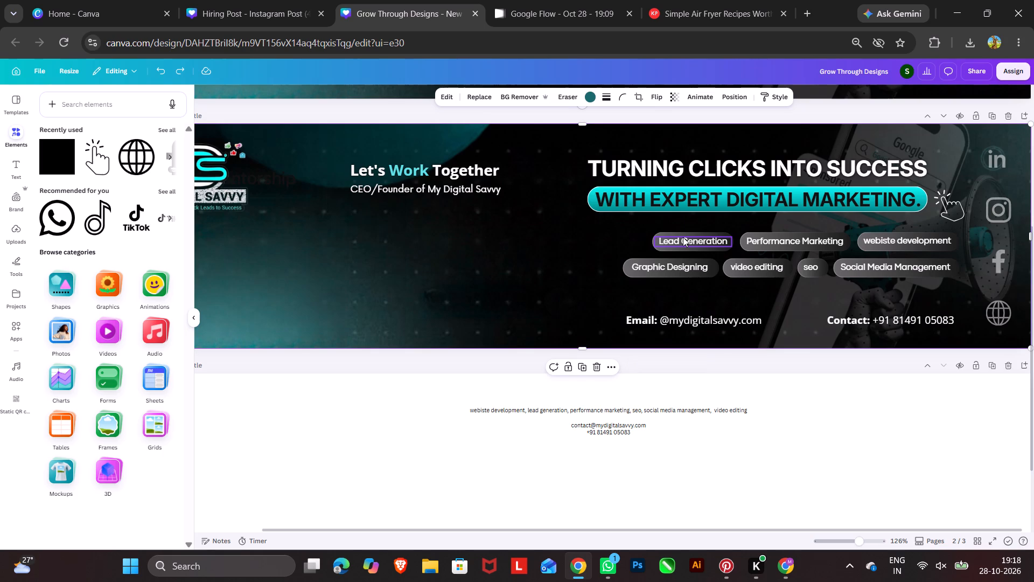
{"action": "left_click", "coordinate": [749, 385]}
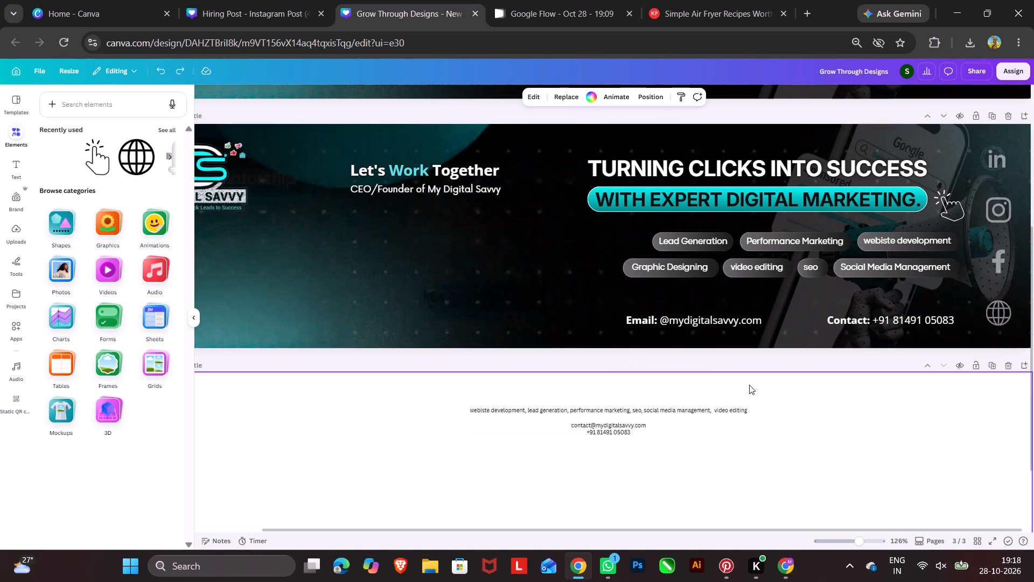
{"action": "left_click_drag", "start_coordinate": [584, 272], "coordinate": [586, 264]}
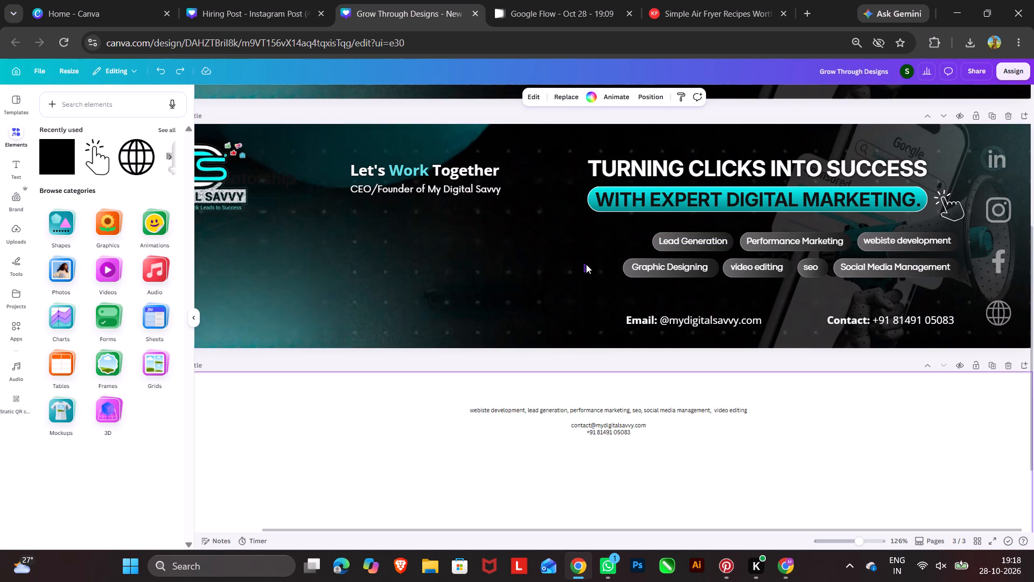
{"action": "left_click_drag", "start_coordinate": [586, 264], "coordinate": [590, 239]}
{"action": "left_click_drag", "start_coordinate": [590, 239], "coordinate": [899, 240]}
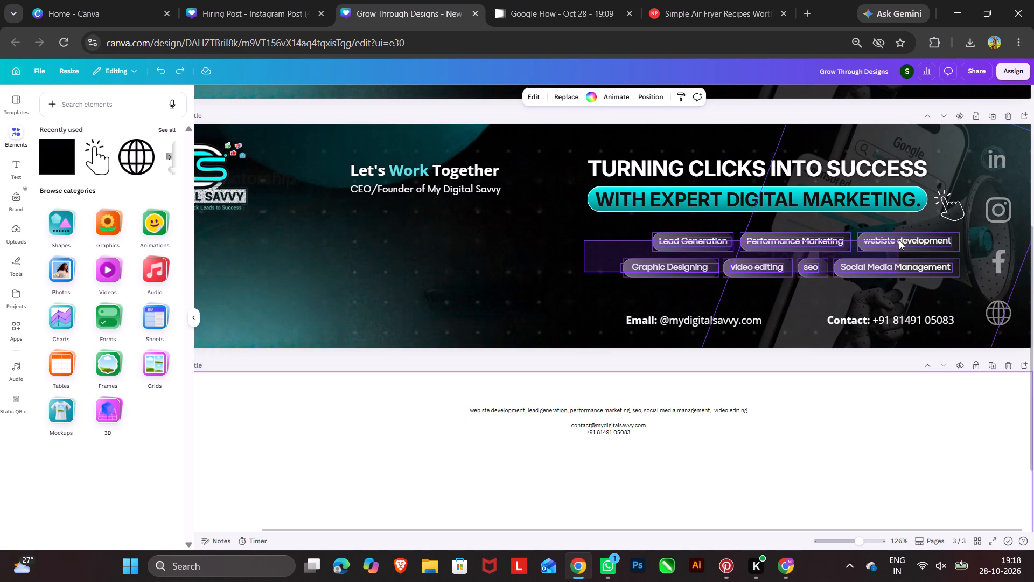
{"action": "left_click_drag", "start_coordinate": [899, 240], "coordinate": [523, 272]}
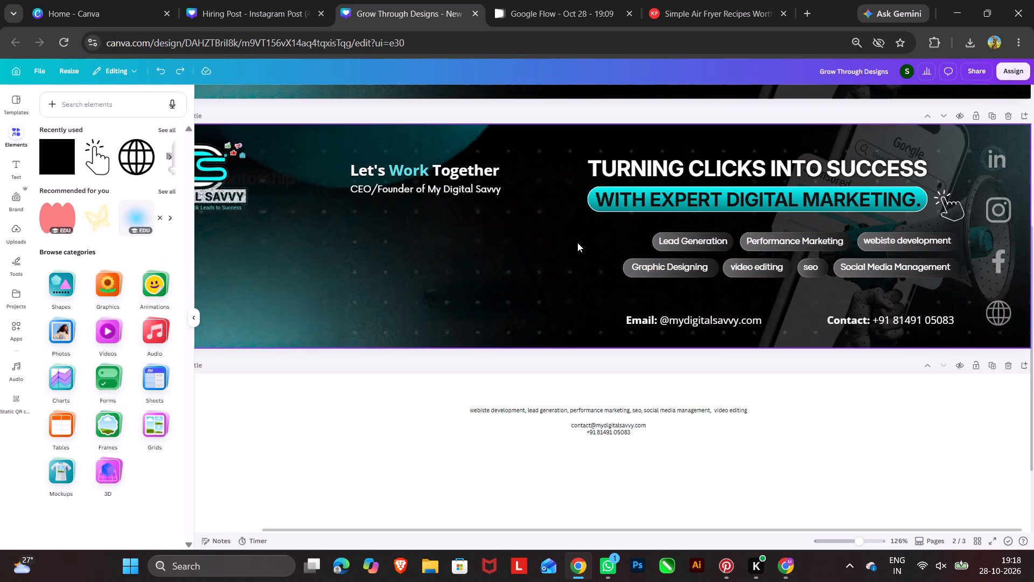
Group the Lead Generation, Performance Marketing and webiste development tags, leaving the tilted phone image group out of the selection.
{"action": "left_click_drag", "start_coordinate": [580, 239], "coordinate": [902, 239]}
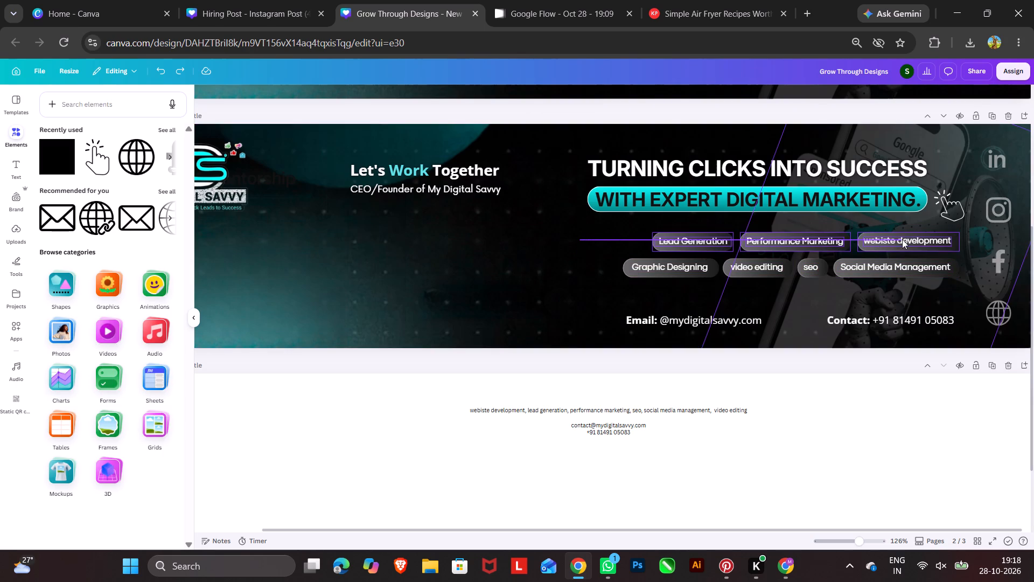
{"action": "left_click_drag", "start_coordinate": [902, 239], "coordinate": [903, 239]}
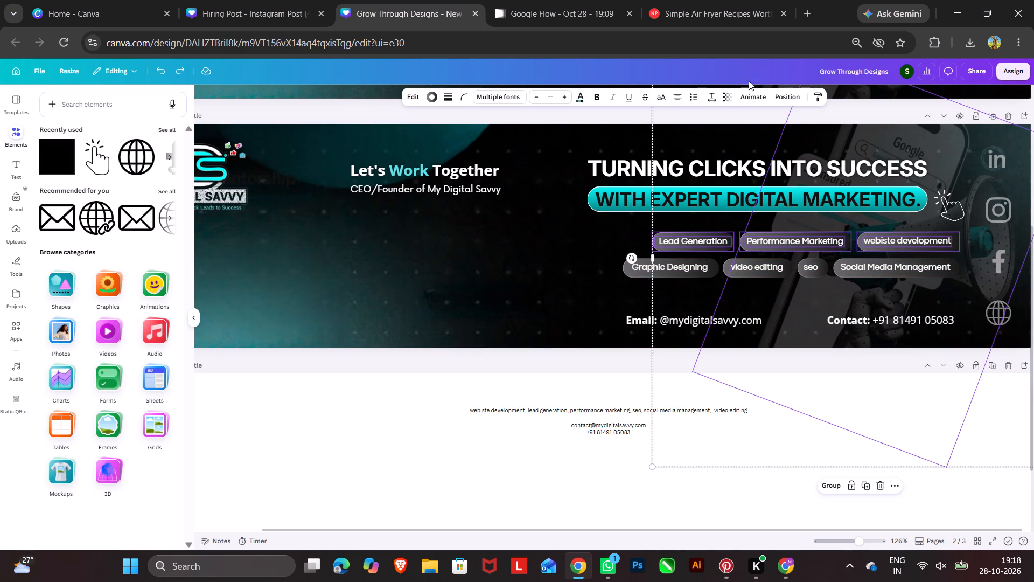
{"action": "left_click", "coordinate": [794, 99]}
{"action": "scroll", "coordinate": [122, 436], "scroll_direction": "down", "scroll_amount": 7}
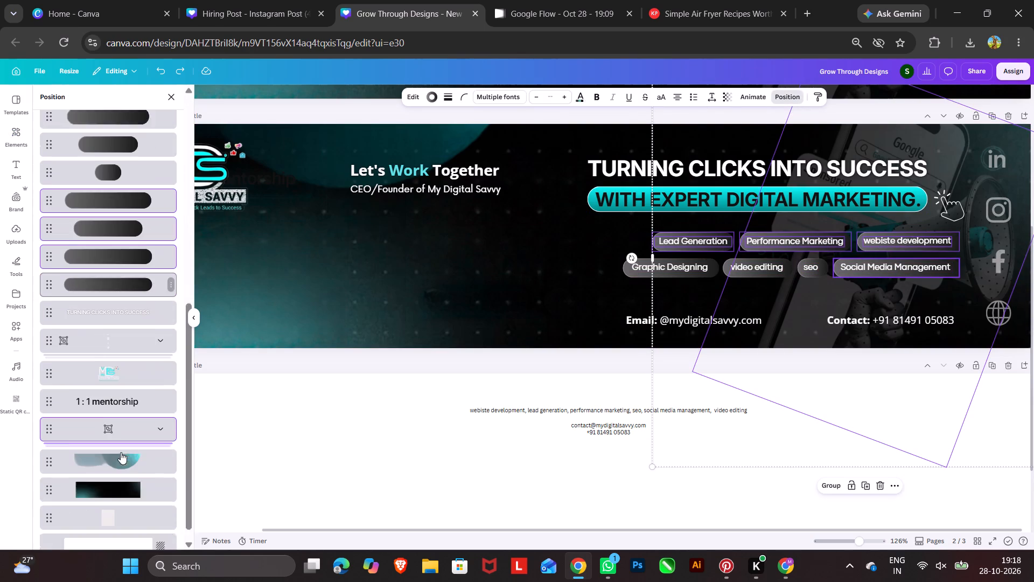
{"action": "left_click", "coordinate": [117, 421], "text": "ctrl"}
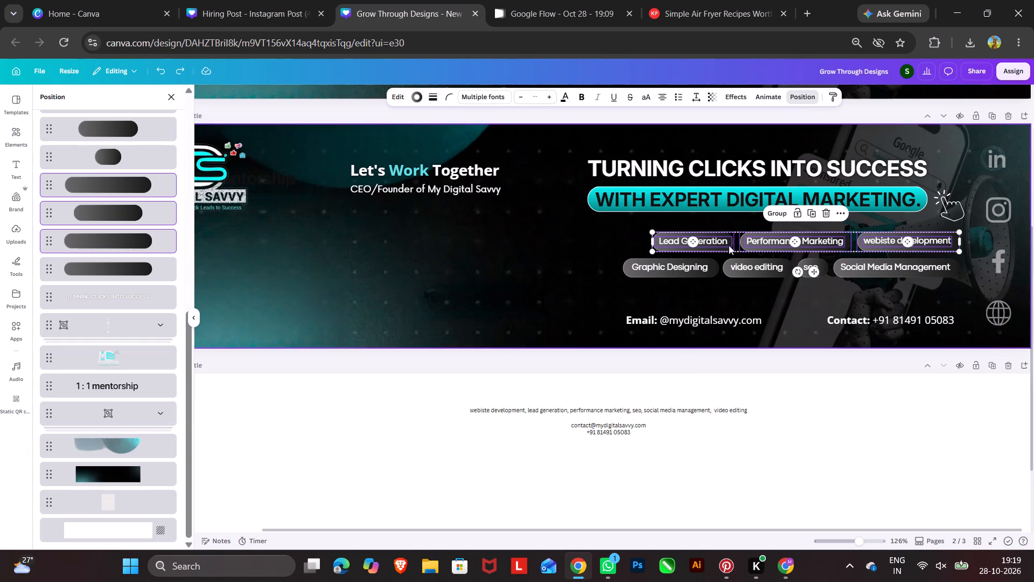
{"action": "left_click", "coordinate": [779, 213]}
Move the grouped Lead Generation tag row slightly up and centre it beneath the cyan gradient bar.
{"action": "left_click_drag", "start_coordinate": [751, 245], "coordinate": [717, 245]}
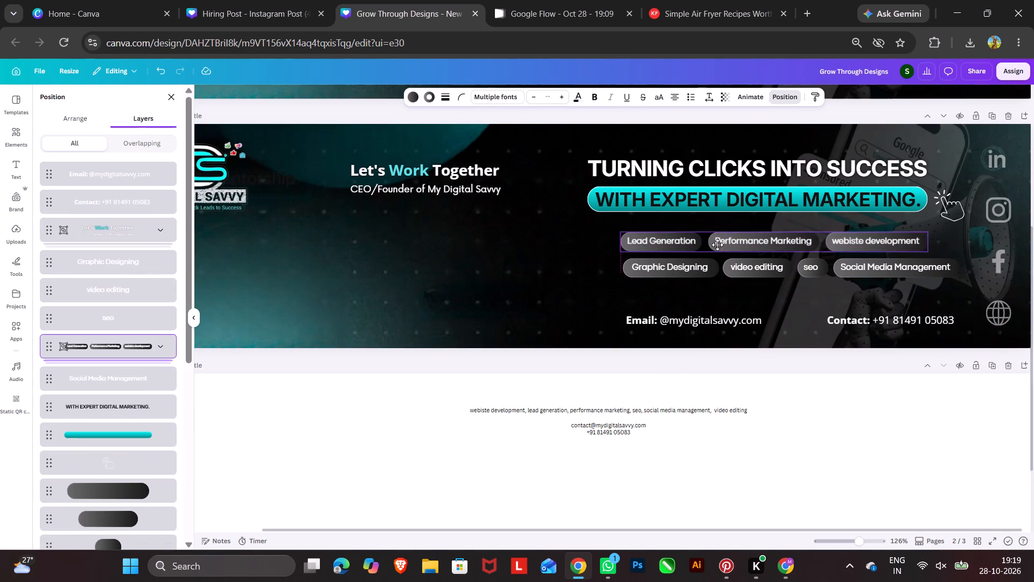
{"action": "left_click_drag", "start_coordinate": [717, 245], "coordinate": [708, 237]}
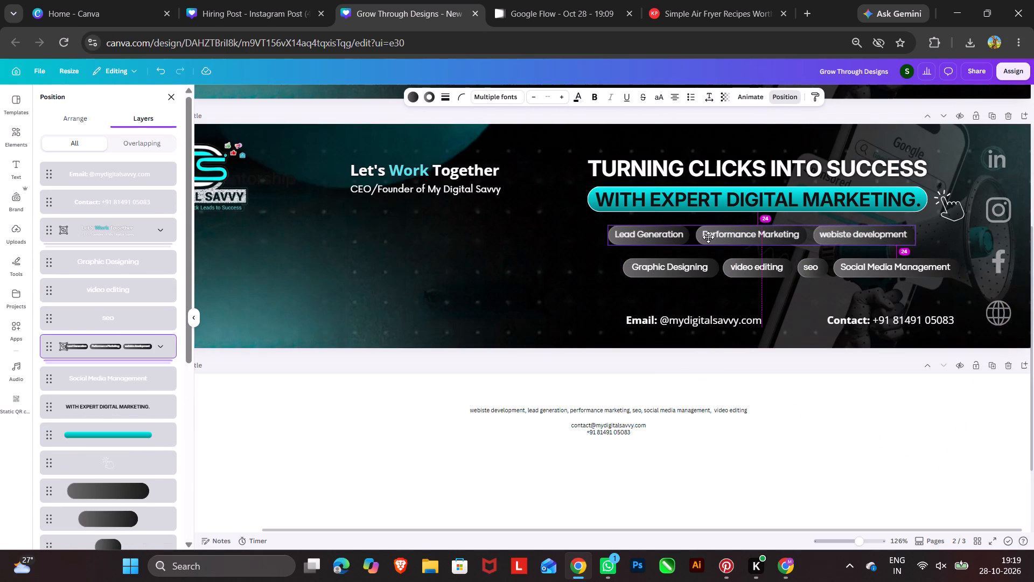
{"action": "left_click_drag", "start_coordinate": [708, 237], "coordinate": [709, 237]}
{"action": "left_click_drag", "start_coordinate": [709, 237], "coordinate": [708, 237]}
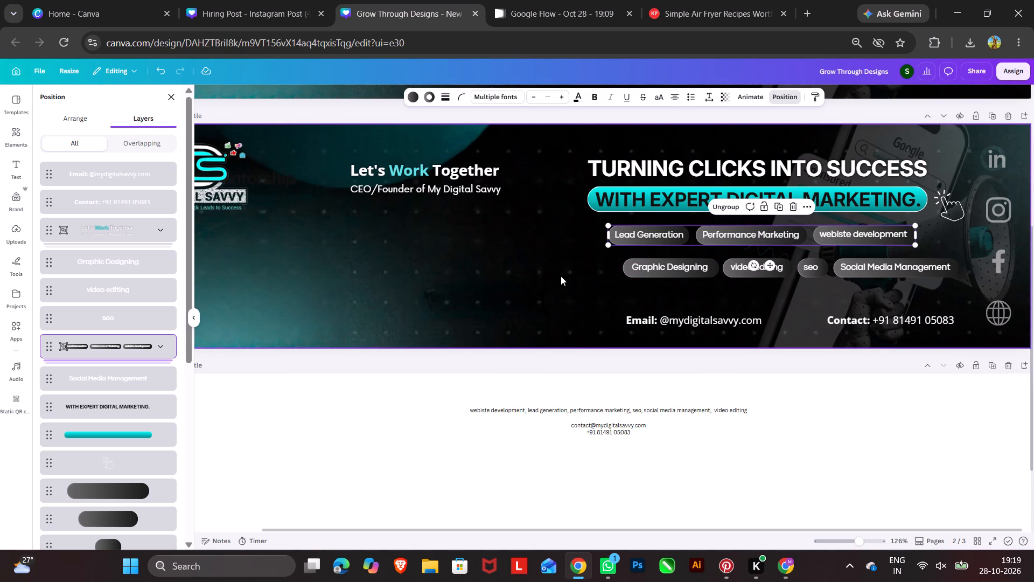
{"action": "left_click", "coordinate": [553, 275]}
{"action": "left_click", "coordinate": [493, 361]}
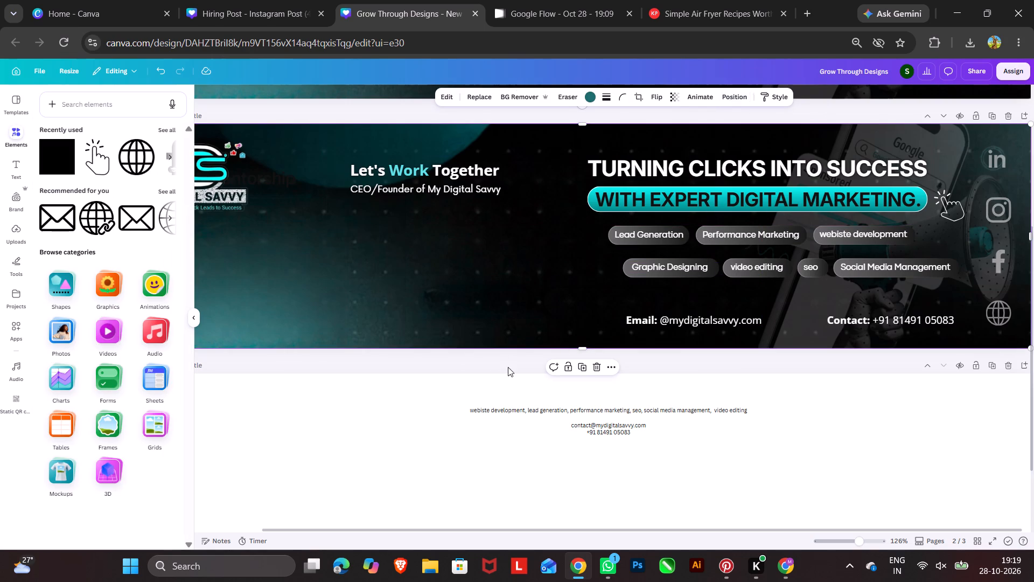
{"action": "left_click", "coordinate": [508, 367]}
Group the Graphic Designing, video editing, seo and Social Media Management tags, excluding the tilted phone image group.
{"action": "left_click_drag", "start_coordinate": [578, 274], "coordinate": [645, 268]}
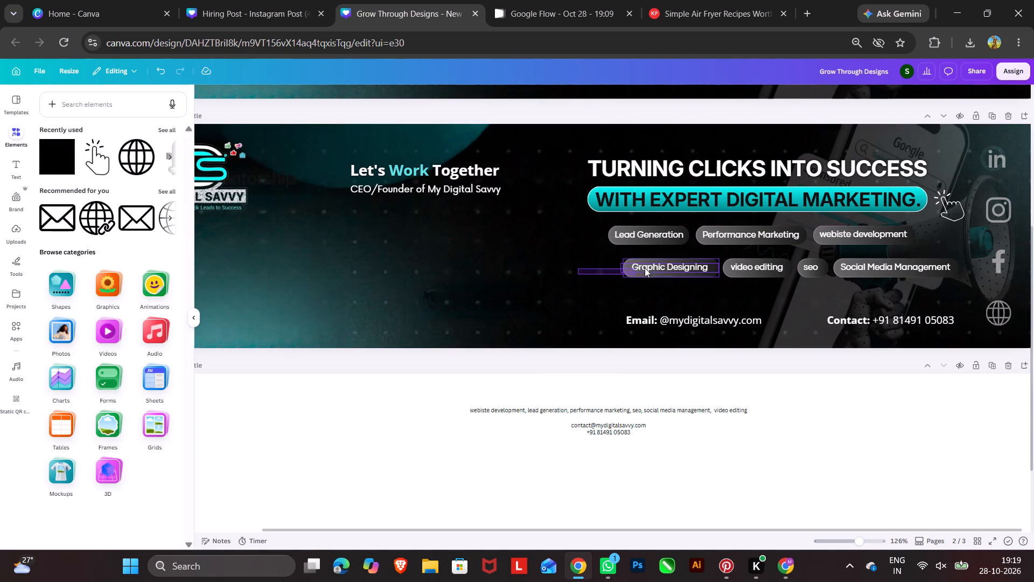
{"action": "left_click_drag", "start_coordinate": [645, 268], "coordinate": [881, 267]}
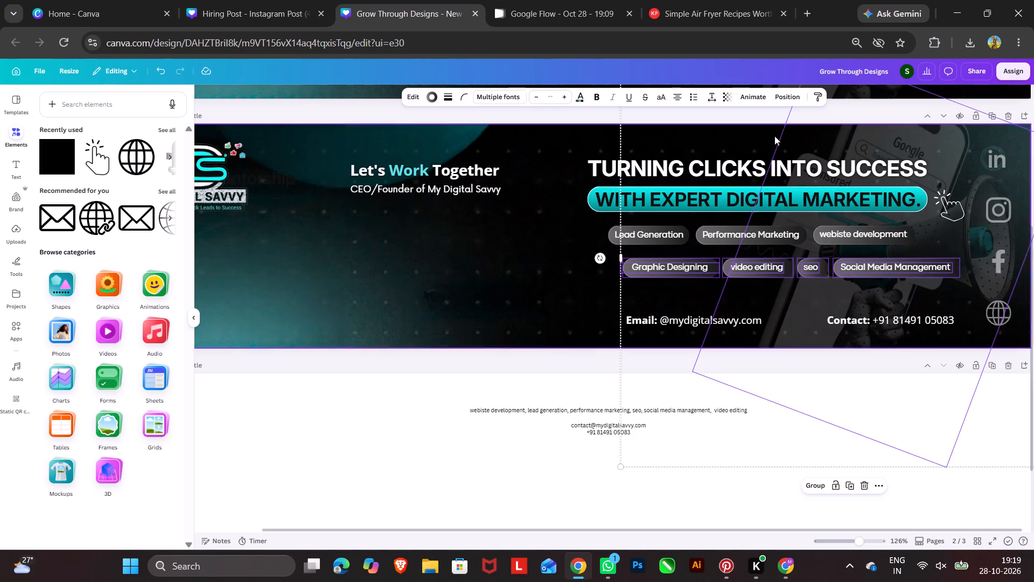
{"action": "left_click", "coordinate": [788, 92]}
{"action": "scroll", "coordinate": [141, 426], "scroll_direction": "down", "scroll_amount": 5}
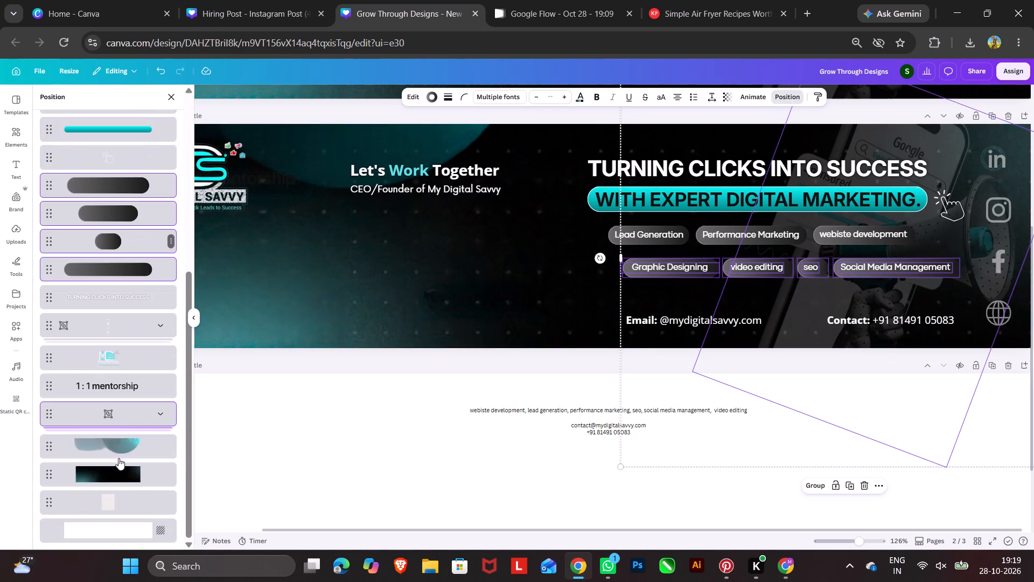
{"action": "scroll", "coordinate": [117, 460], "scroll_direction": "down", "scroll_amount": 1}
{"action": "left_click", "coordinate": [114, 418], "text": "ctrl"}
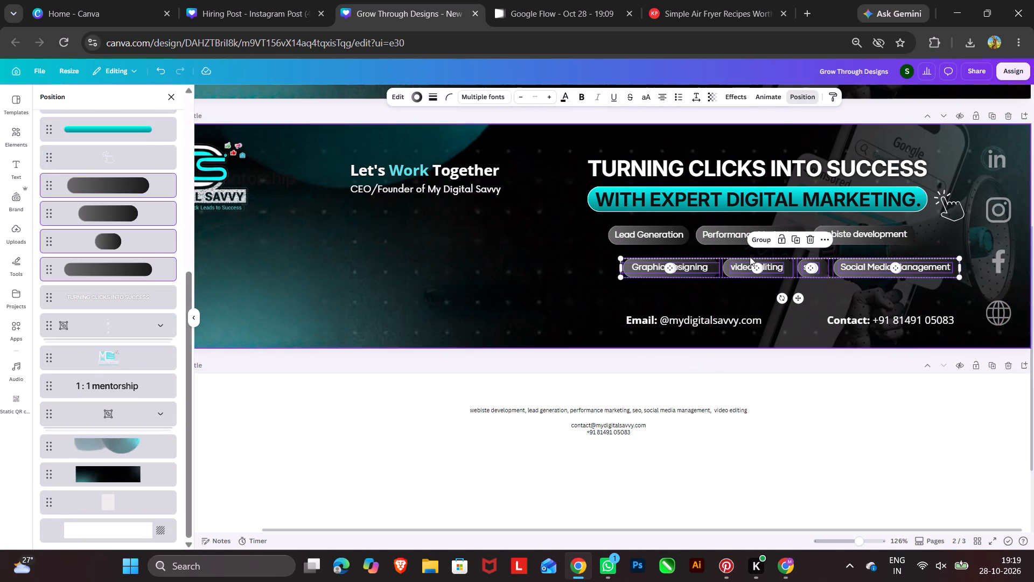
{"action": "left_click", "coordinate": [761, 241]}
Swap the two tag rows, placing the Graphic Designing group directly beneath the cyan bar and the Lead Generation group below it.
{"action": "left_click_drag", "start_coordinate": [799, 265], "coordinate": [779, 265]}
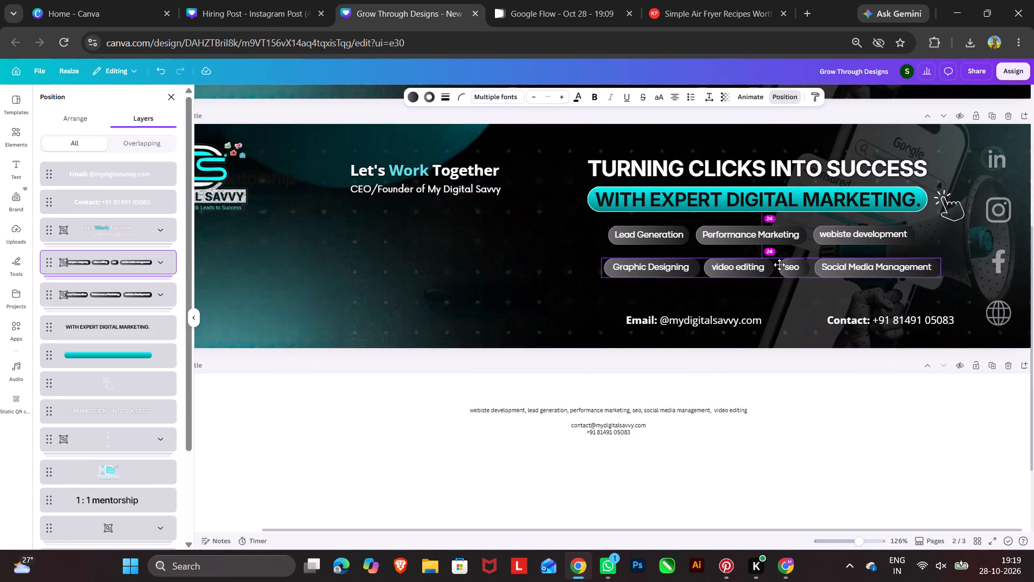
{"action": "left_click_drag", "start_coordinate": [779, 265], "coordinate": [770, 265]}
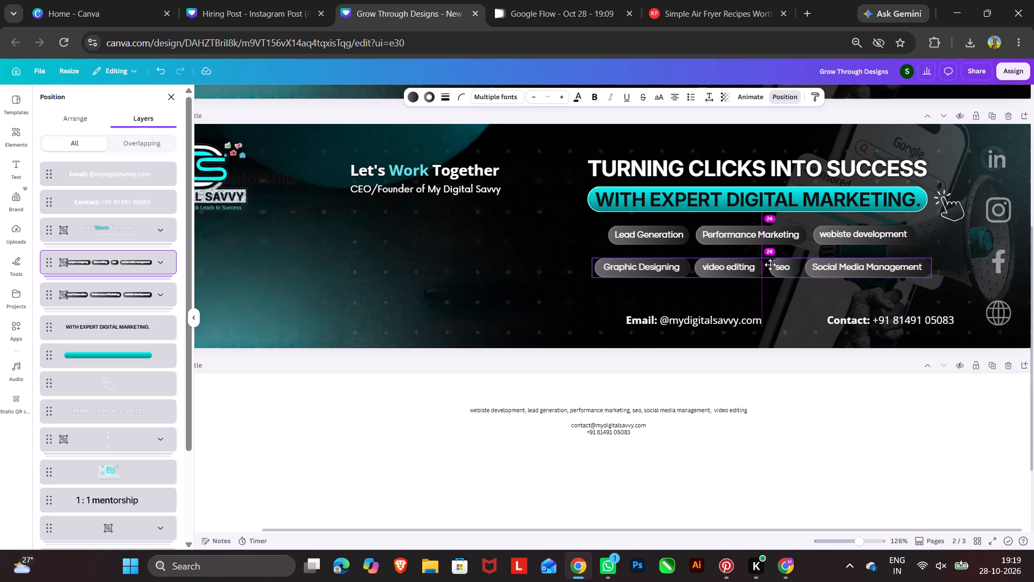
{"action": "left_click_drag", "start_coordinate": [770, 265], "coordinate": [565, 272]}
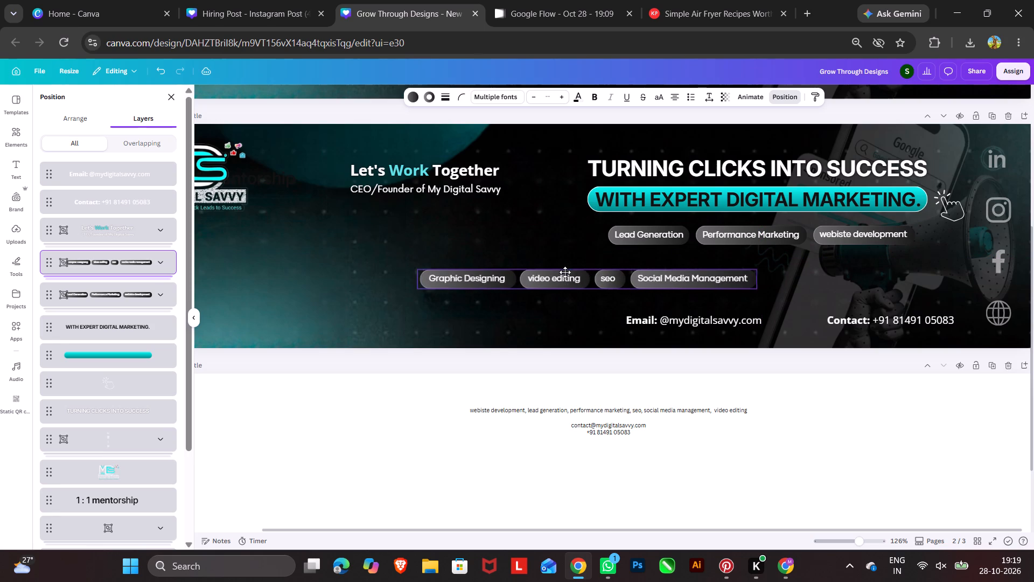
{"action": "left_click_drag", "start_coordinate": [565, 272], "coordinate": [429, 257]}
{"action": "left_click_drag", "start_coordinate": [647, 237], "coordinate": [645, 271]}
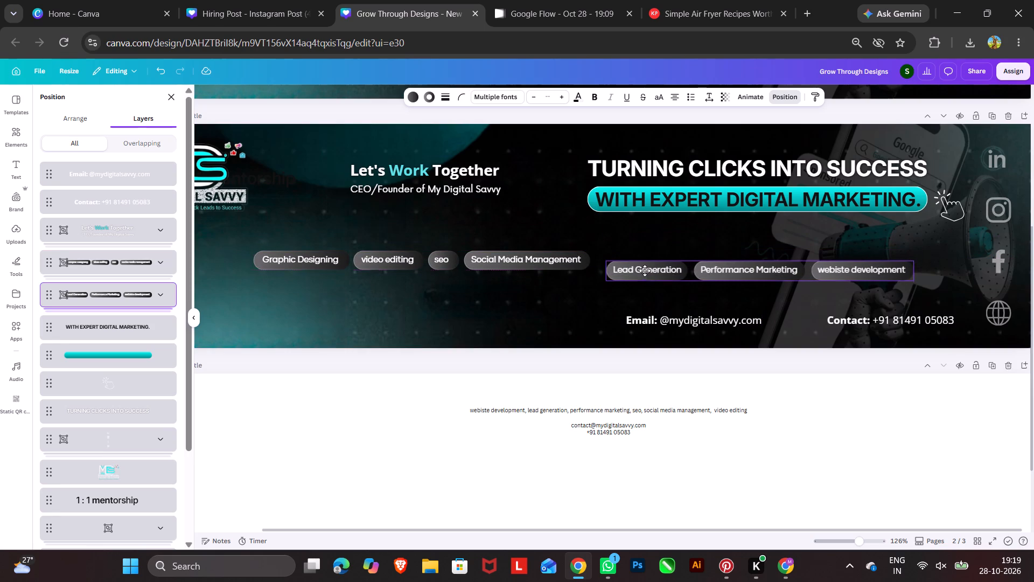
{"action": "left_click_drag", "start_coordinate": [645, 271], "coordinate": [645, 270]}
{"action": "left_click_drag", "start_coordinate": [471, 265], "coordinate": [809, 236]}
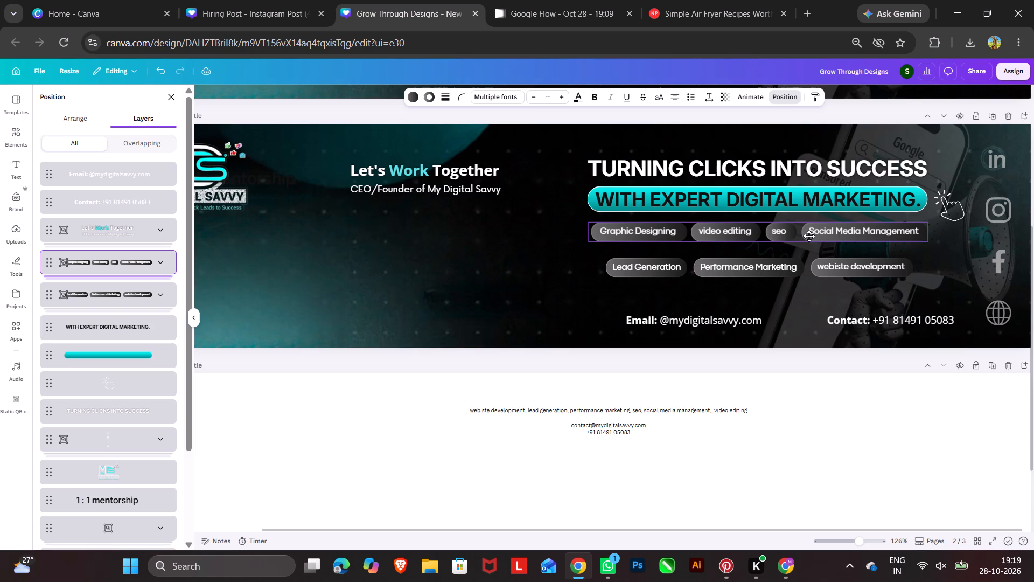
{"action": "left_click_drag", "start_coordinate": [809, 236], "coordinate": [808, 235]}
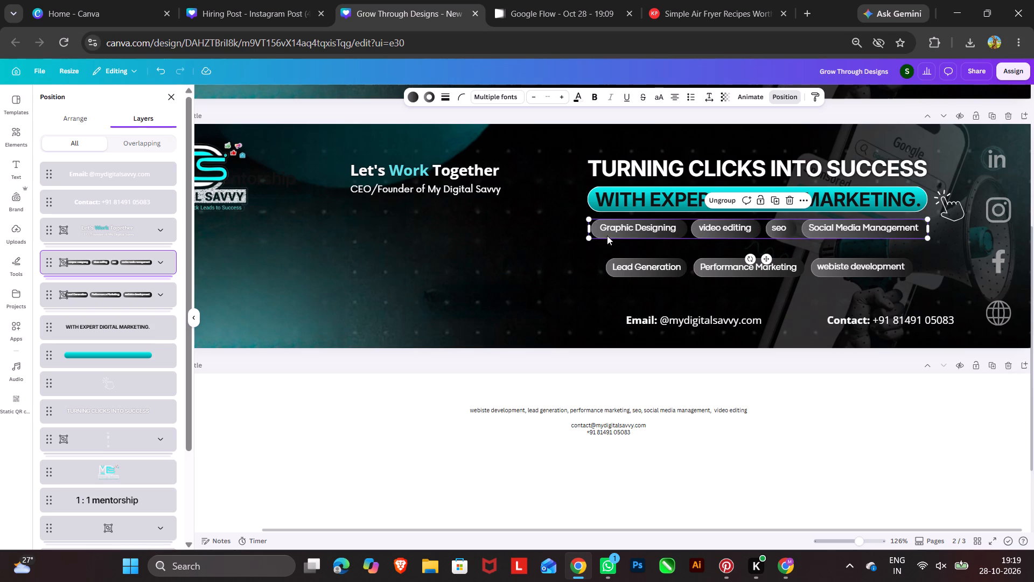
Enlarge the Graphic Designing tag group slightly, extending its outer edge just past the left end of the cyan bar.
{"action": "left_click_drag", "start_coordinate": [588, 221], "coordinate": [582, 221]}
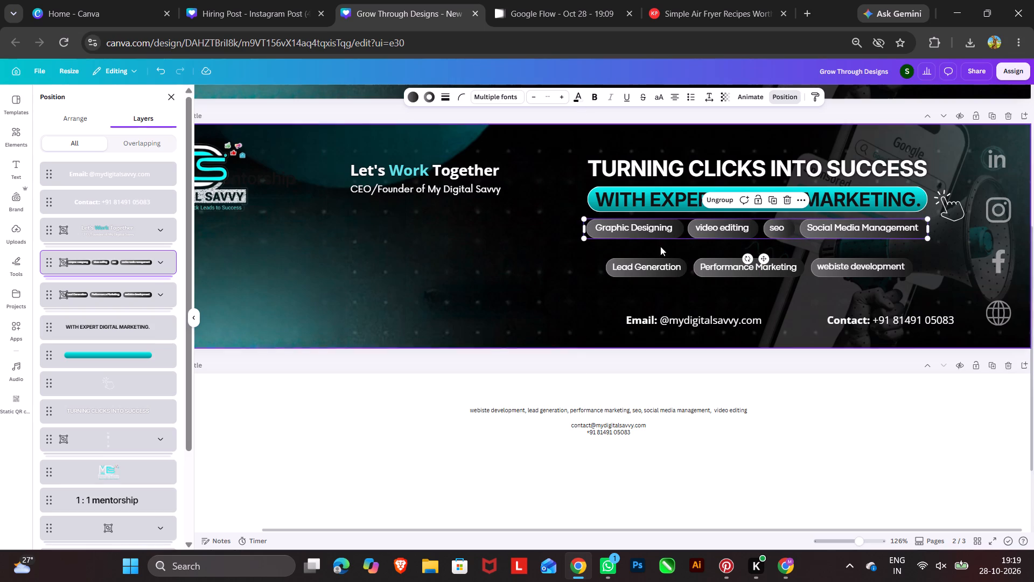
Reposition both tag rows beneath the cyan bar, lowering the Graphic Designing row and centring the Lead Generation row closely under it.
{"action": "left_click_drag", "start_coordinate": [754, 272], "coordinate": [748, 262]}
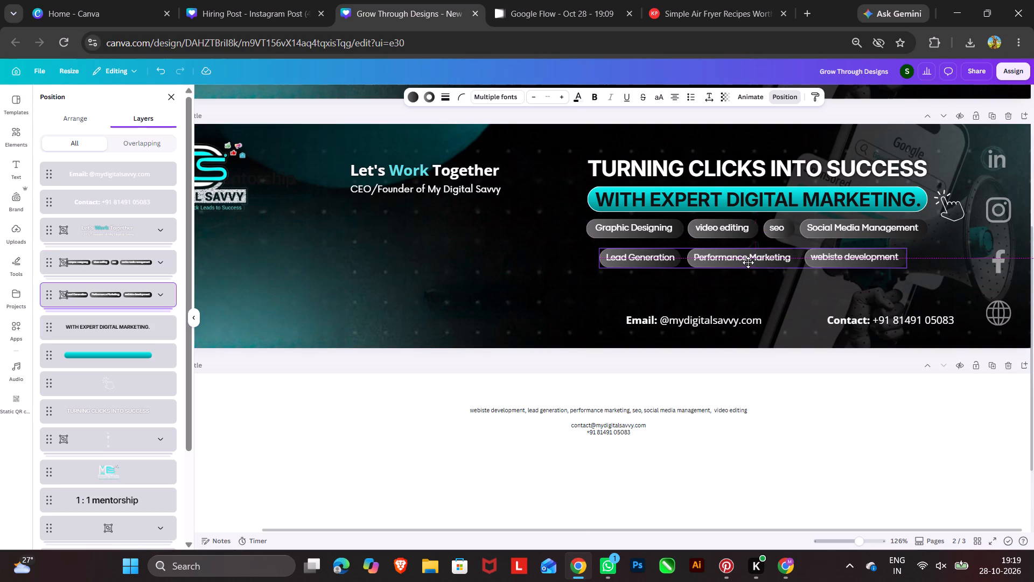
{"action": "left_click_drag", "start_coordinate": [748, 262], "coordinate": [747, 260]}
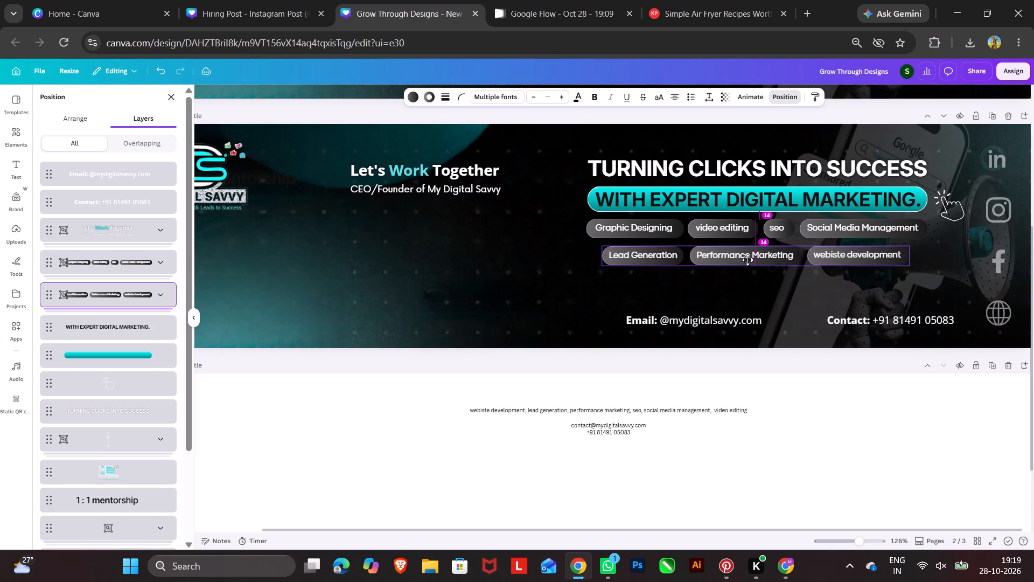
{"action": "left_click_drag", "start_coordinate": [747, 260], "coordinate": [748, 269]}
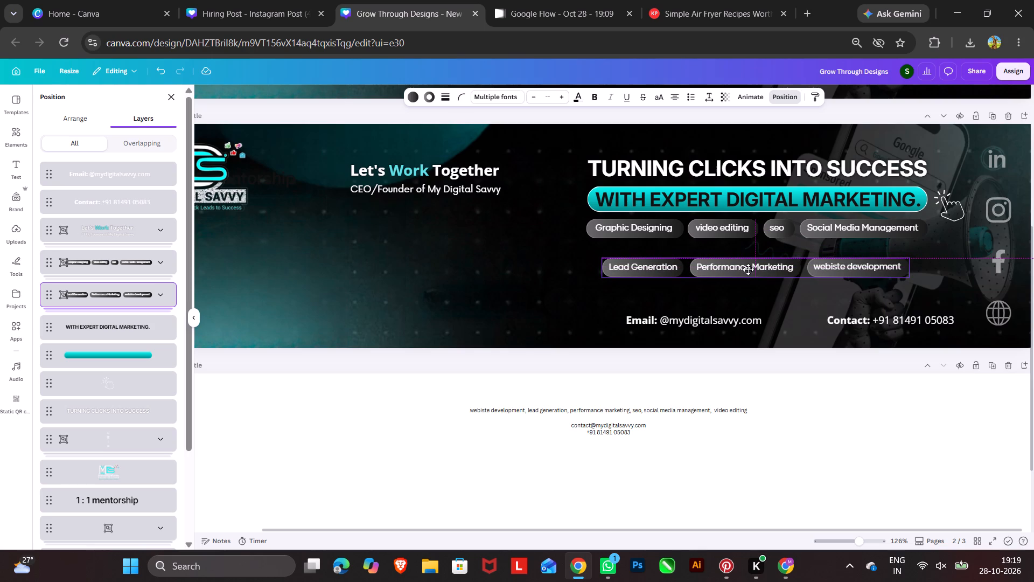
{"action": "left_click_drag", "start_coordinate": [748, 269], "coordinate": [746, 269]}
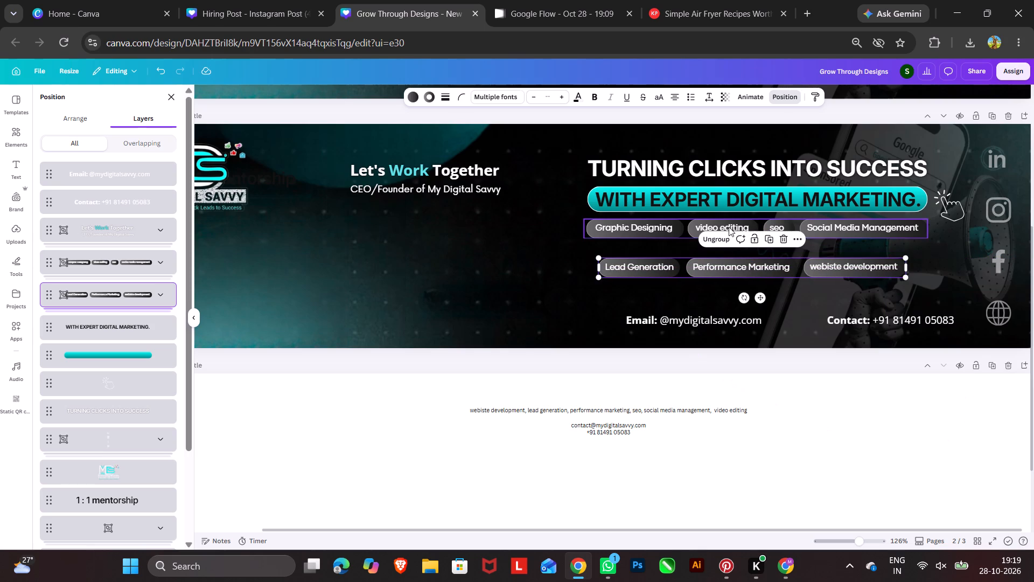
{"action": "left_click_drag", "start_coordinate": [723, 224], "coordinate": [723, 235]}
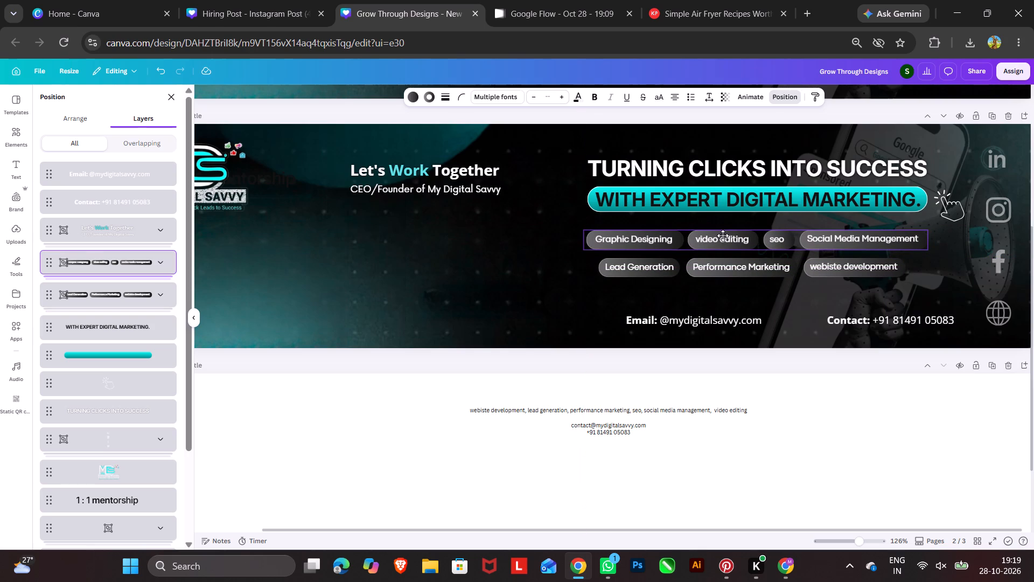
{"action": "left_click_drag", "start_coordinate": [723, 235], "coordinate": [722, 235]}
{"action": "left_click", "coordinate": [726, 269]}
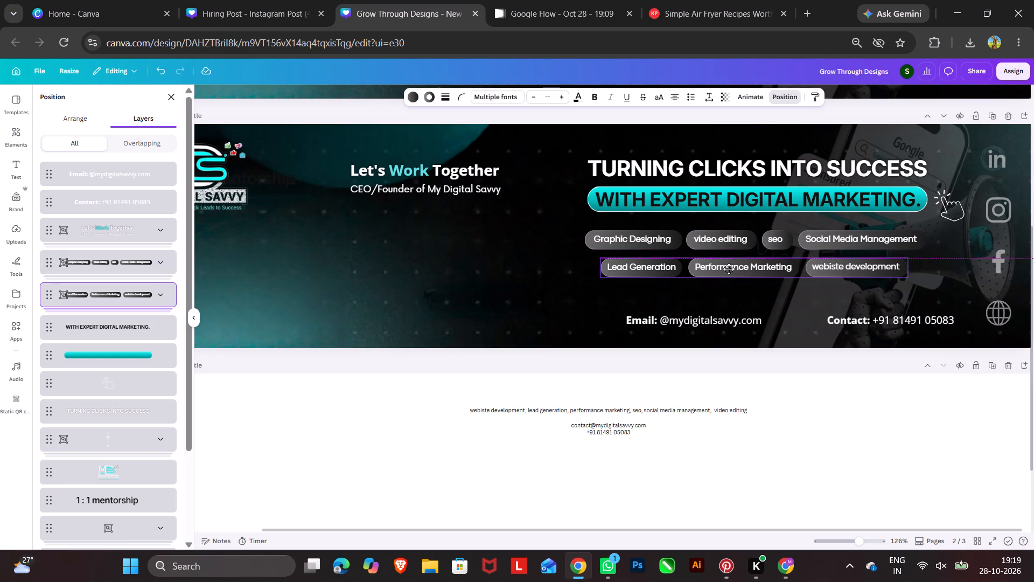
{"action": "double_click", "coordinate": [486, 320]}
{"action": "left_click", "coordinate": [510, 376]}
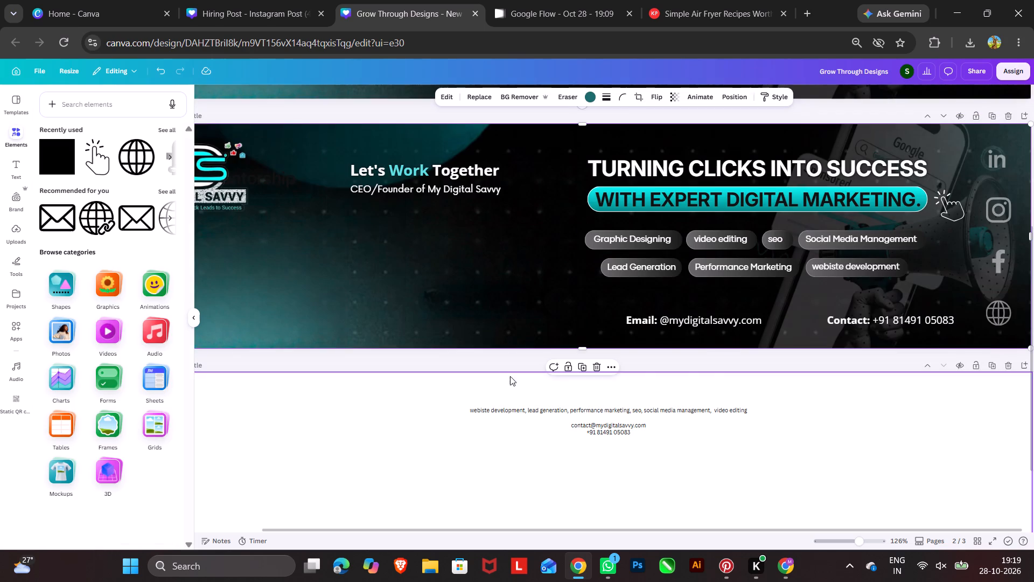
Move the Email and Contact lines up and inward beneath the service tags, level with each other.
{"action": "left_click_drag", "start_coordinate": [719, 324], "coordinate": [707, 307]}
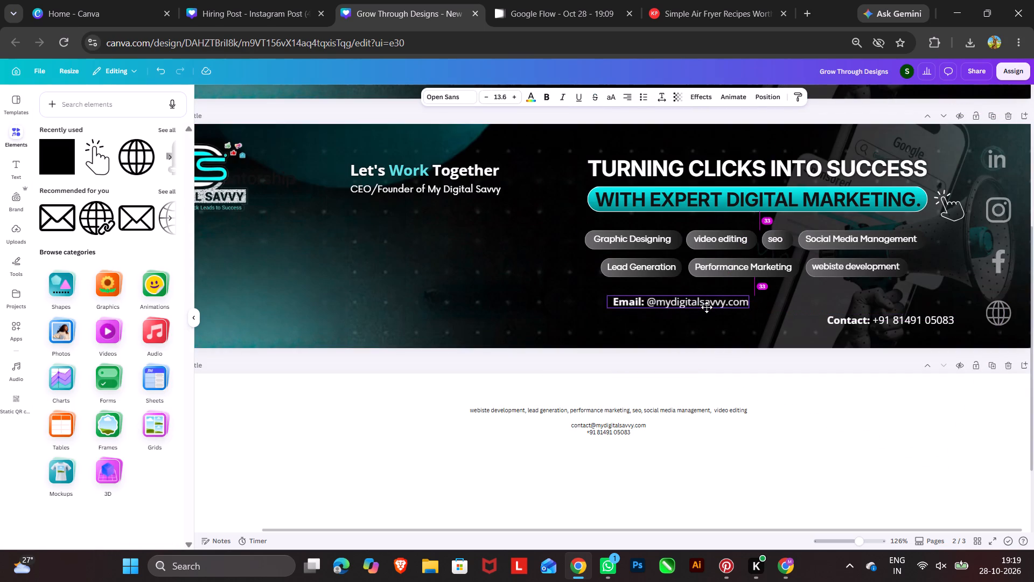
{"action": "left_click_drag", "start_coordinate": [707, 307], "coordinate": [706, 315]}
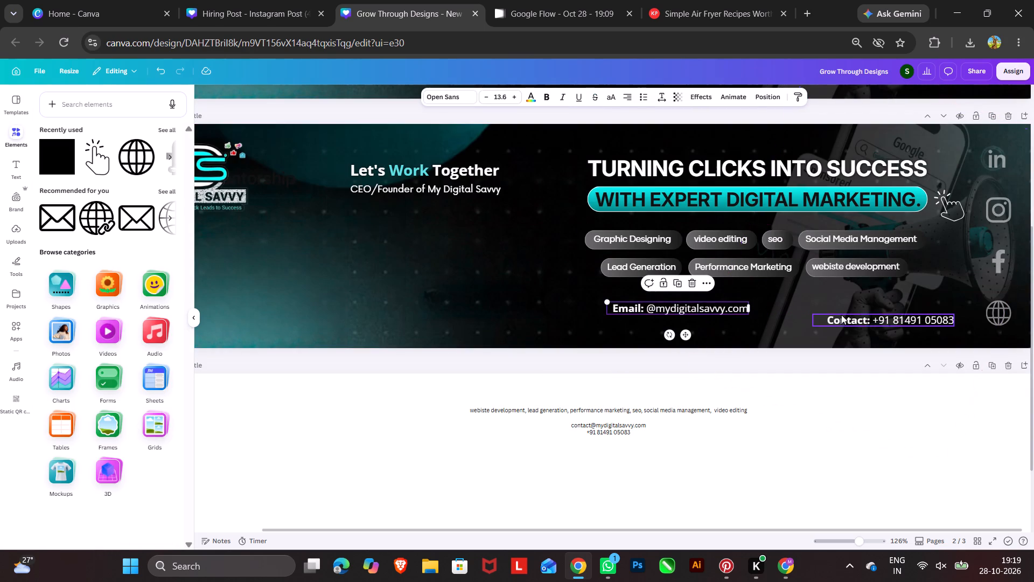
{"action": "left_click_drag", "start_coordinate": [897, 320], "coordinate": [864, 308]}
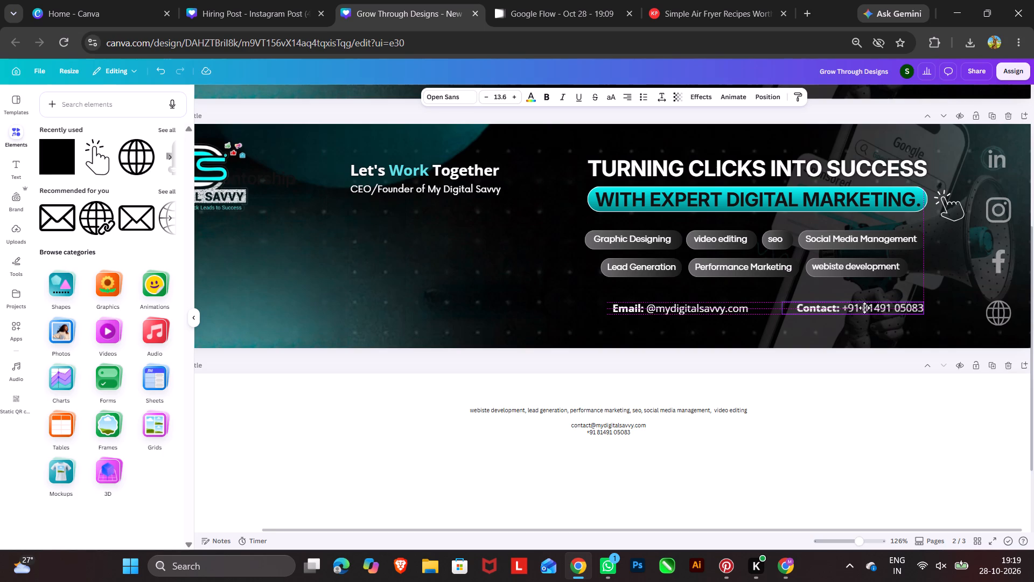
{"action": "left_click_drag", "start_coordinate": [864, 308], "coordinate": [853, 307]}
{"action": "left_click", "coordinate": [798, 363]}
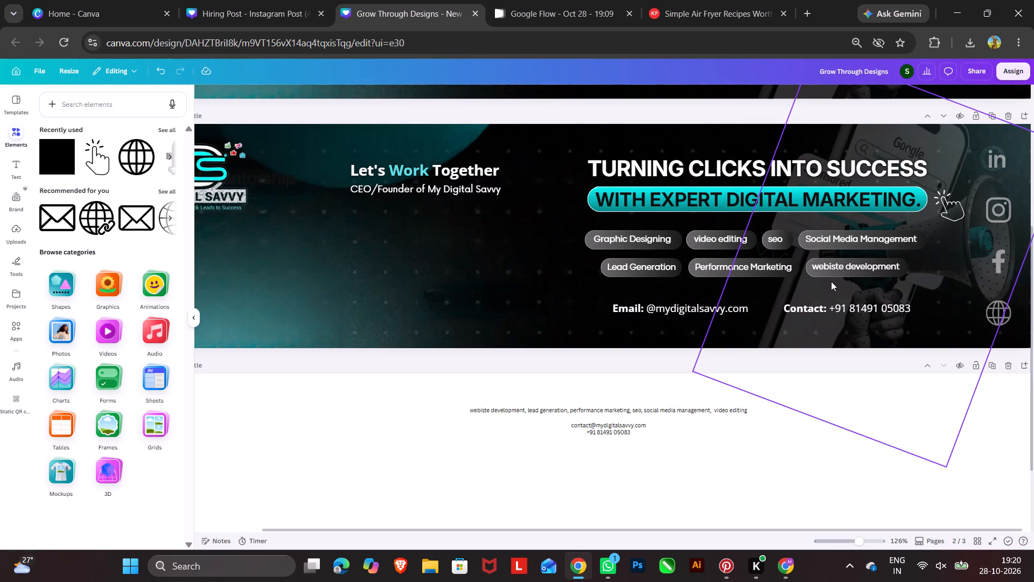
Shift the Lead Generation tag row sideways so its starting edge aligns with the Graphic Designing row above.
{"action": "left_click", "coordinate": [660, 265]}
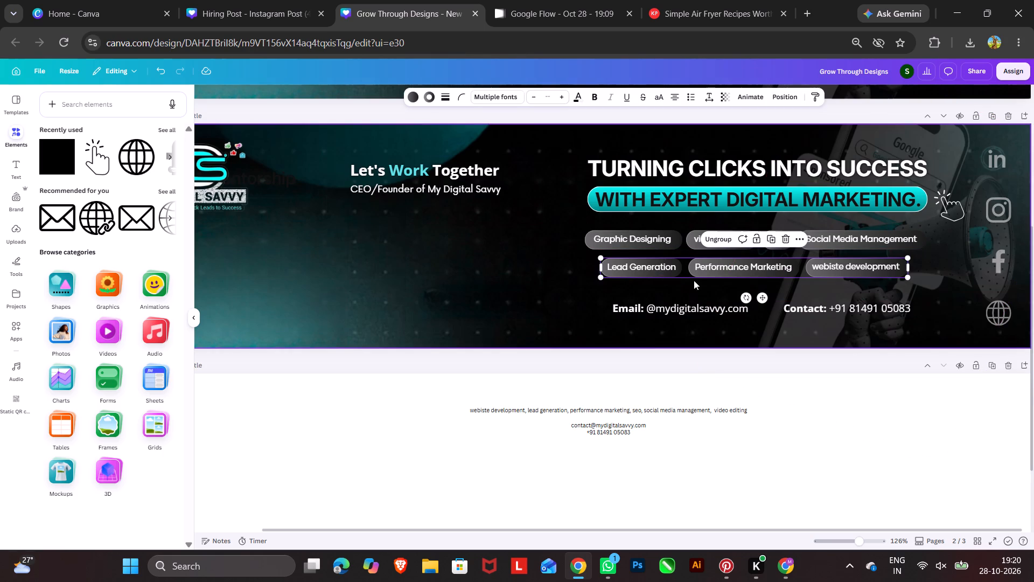
{"action": "left_click_drag", "start_coordinate": [696, 276], "coordinate": [679, 277]}
Set the cyan headline bar's corner rounding to 0 for square corners.
{"action": "left_click", "coordinate": [593, 199]}
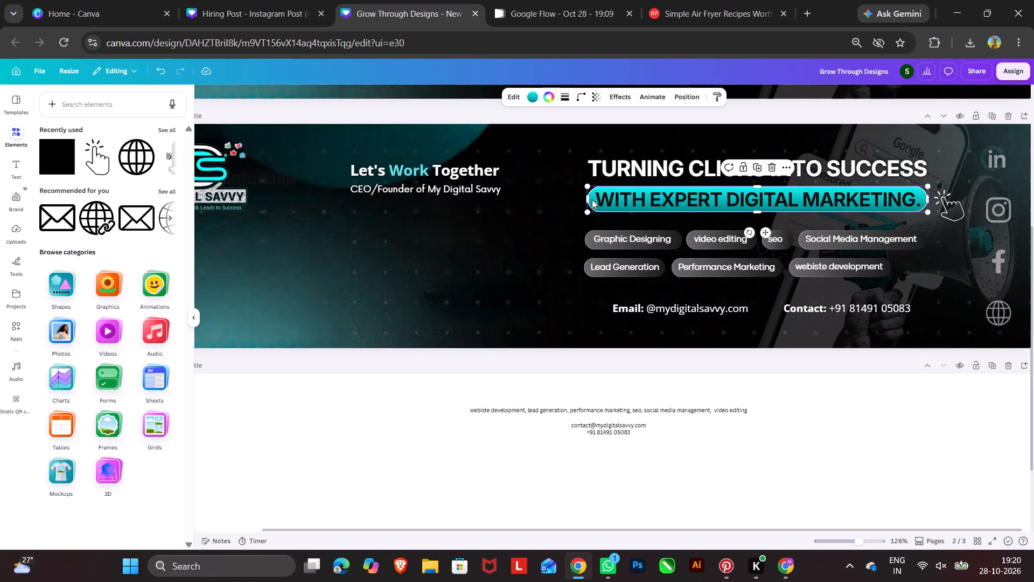
{"action": "left_click", "coordinate": [585, 95]}
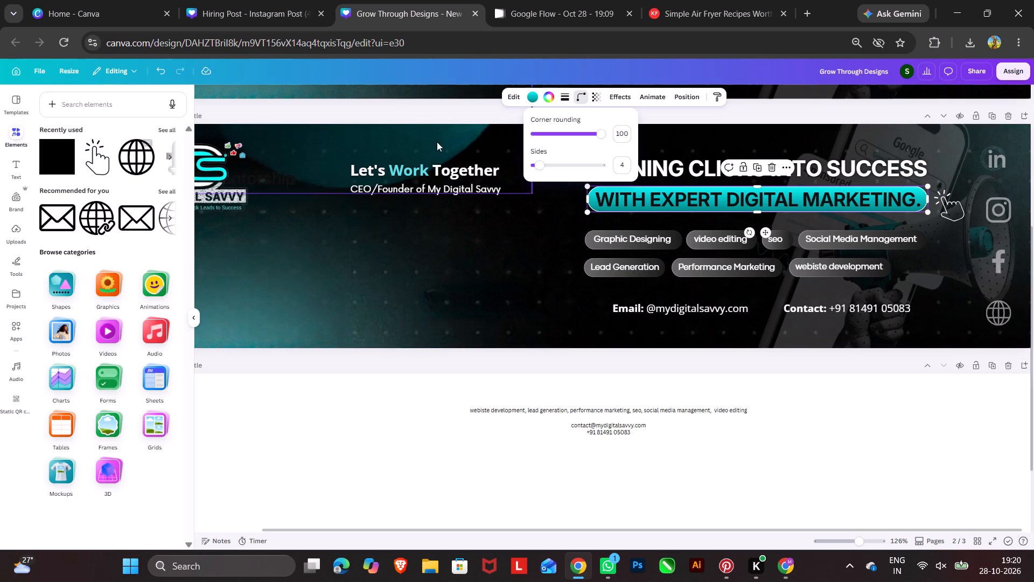
{"action": "left_click_drag", "start_coordinate": [604, 134], "coordinate": [303, 141]}
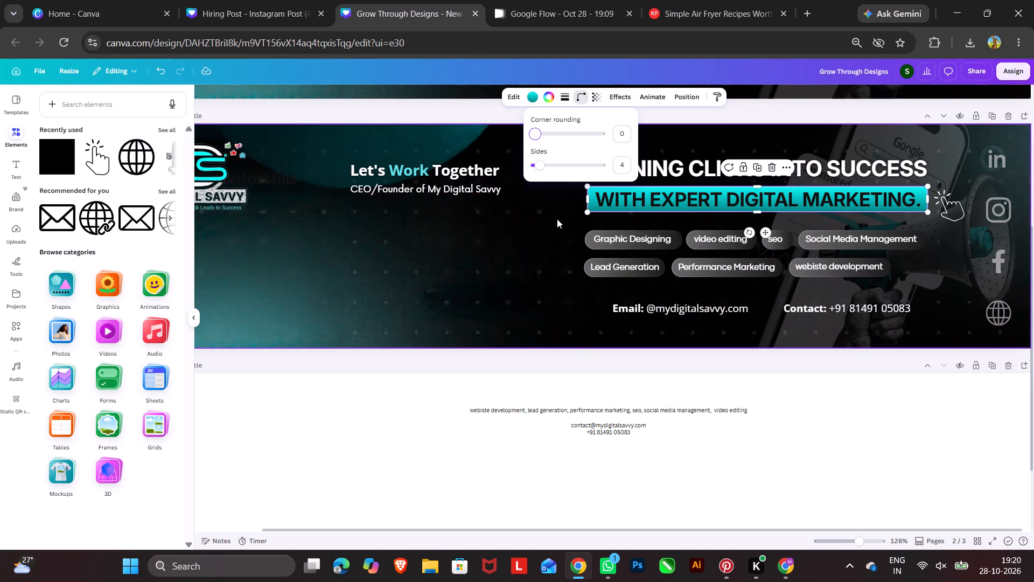
{"action": "left_click", "coordinate": [557, 219]}
{"action": "left_click", "coordinate": [557, 219]}
{"action": "left_click", "coordinate": [560, 363]}
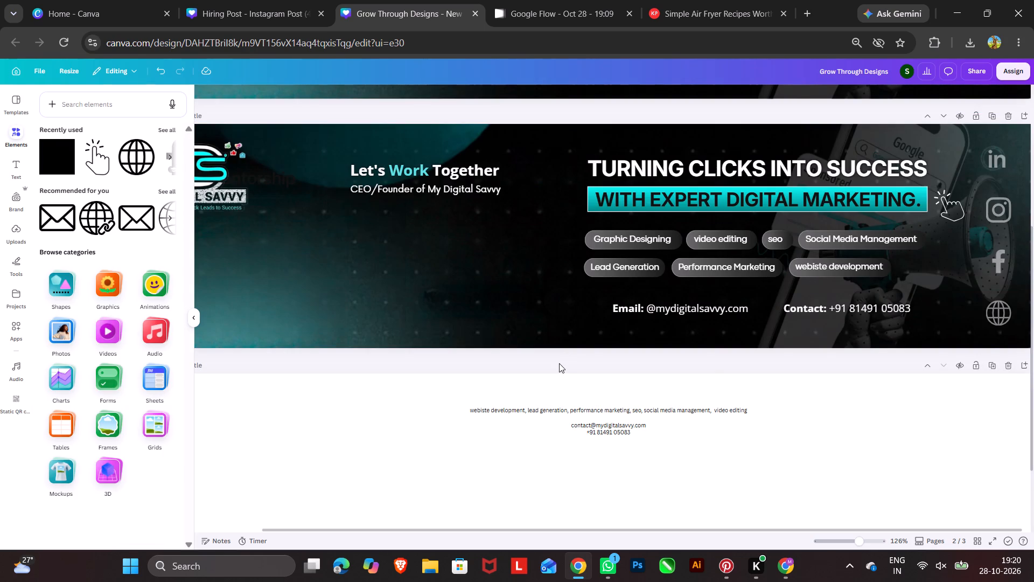
Move the clicking-hand icon onto the lower right corner of the cyan bar and bring it to the top layer.
{"action": "left_click", "coordinate": [955, 211]}
{"action": "left_click_drag", "start_coordinate": [955, 211], "coordinate": [946, 225]}
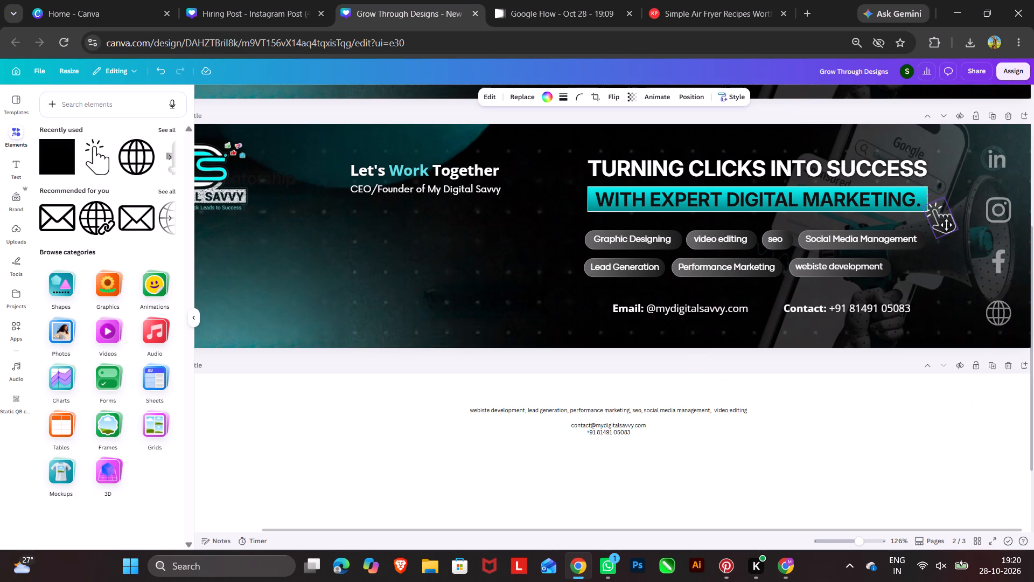
{"action": "left_click_drag", "start_coordinate": [946, 225], "coordinate": [935, 222]}
{"action": "left_click", "coordinate": [684, 92]}
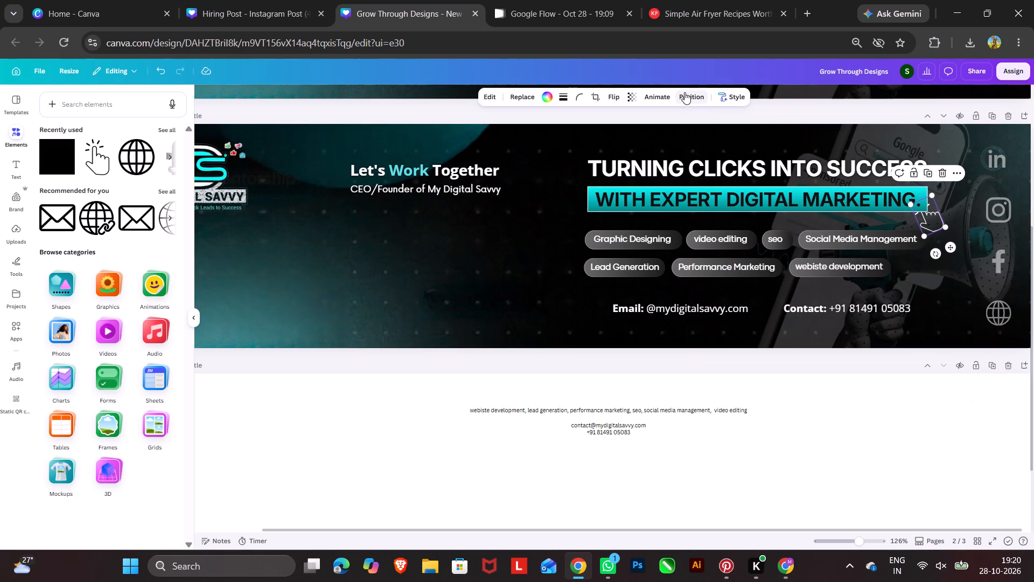
{"action": "left_click_drag", "start_coordinate": [117, 383], "coordinate": [125, 318]}
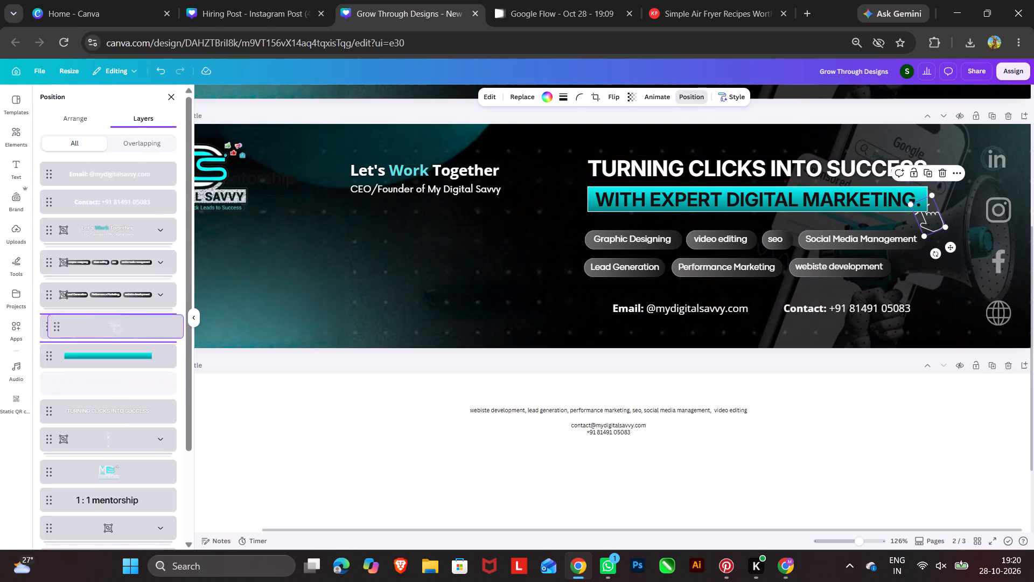
{"action": "left_click_drag", "start_coordinate": [125, 318], "coordinate": [117, 162]}
{"action": "left_click", "coordinate": [280, 212]}
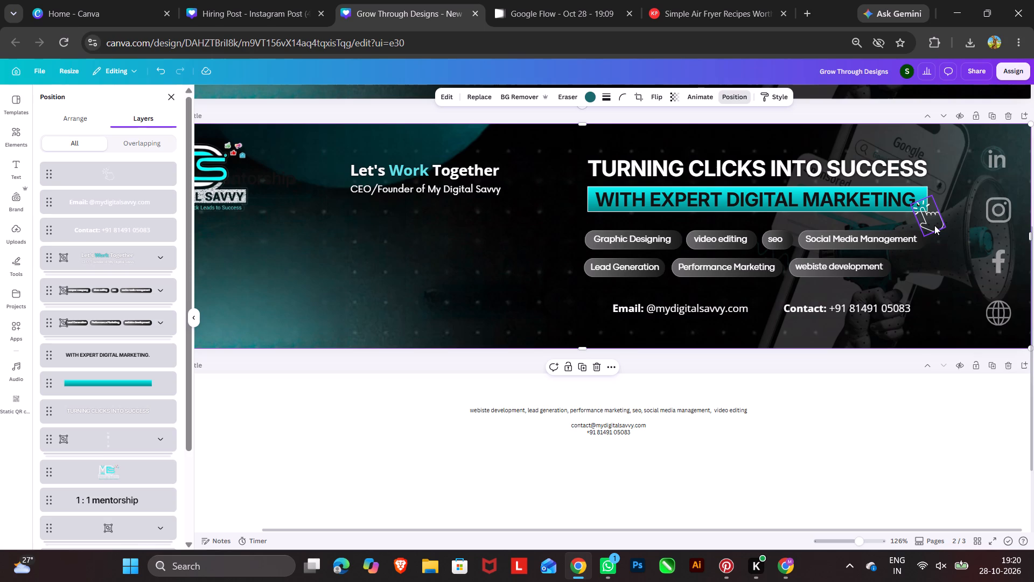
Shift the Email line to align with the tag rows' left edge and bring the Contact line closer beside it.
{"action": "left_click_drag", "start_coordinate": [698, 313], "coordinate": [681, 312]}
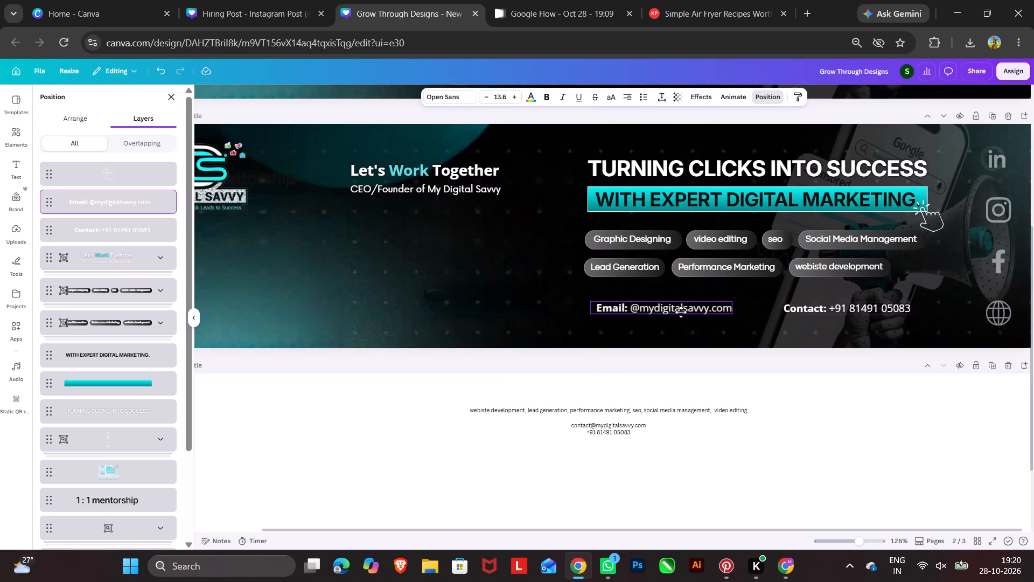
{"action": "left_click_drag", "start_coordinate": [681, 312], "coordinate": [677, 311]}
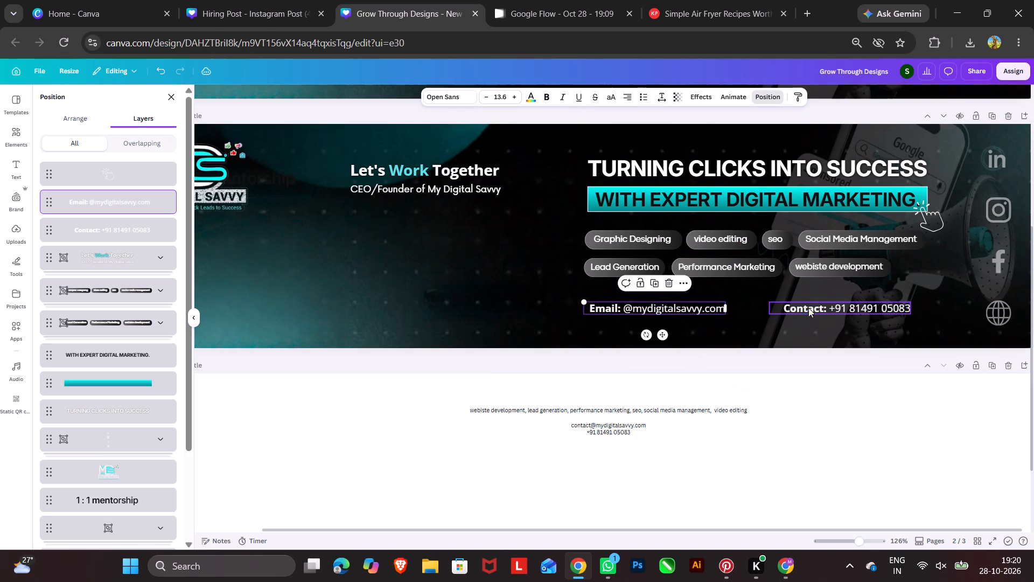
{"action": "left_click_drag", "start_coordinate": [845, 308], "coordinate": [816, 307]}
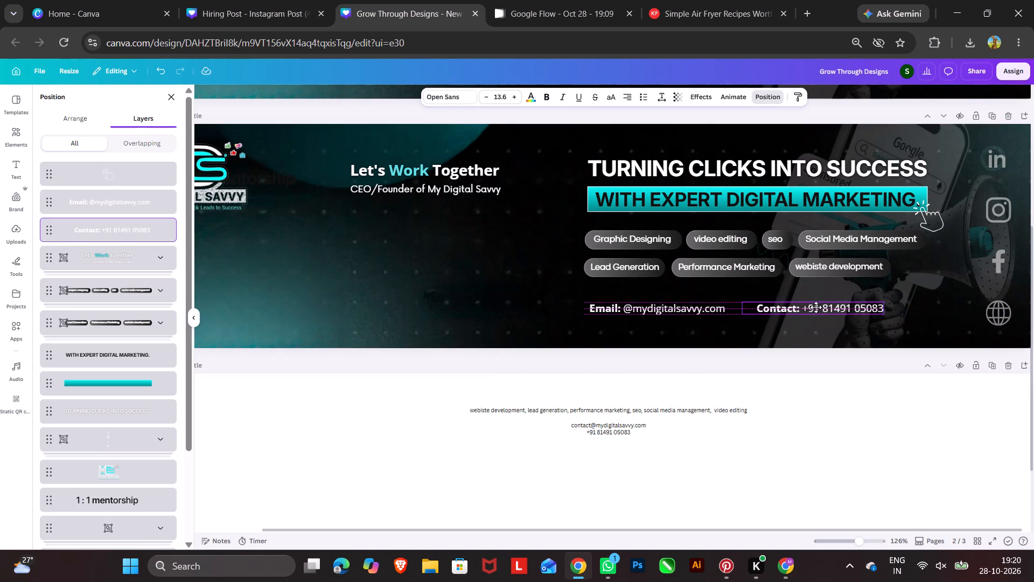
{"action": "left_click_drag", "start_coordinate": [816, 307], "coordinate": [806, 307]}
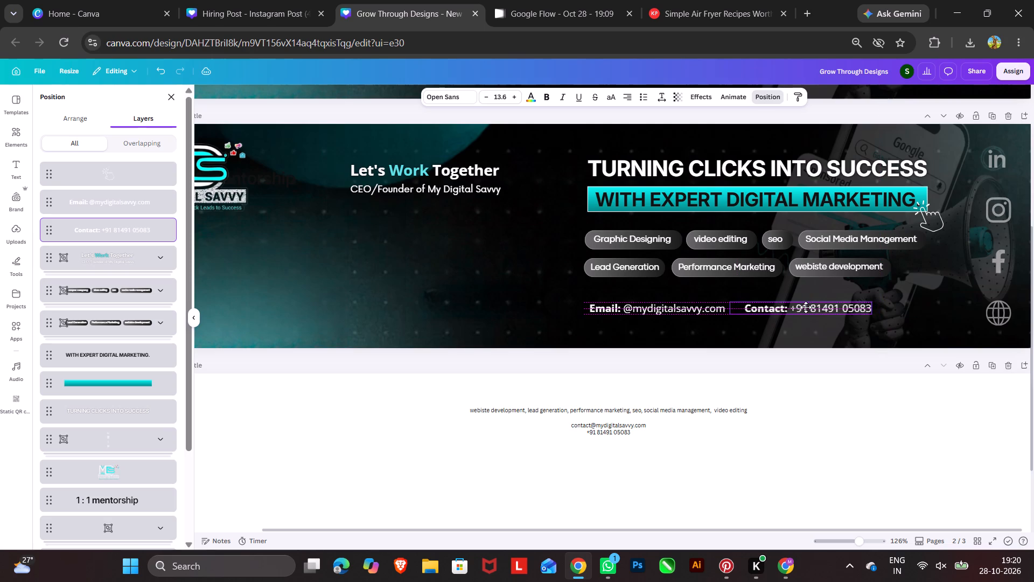
{"action": "left_click_drag", "start_coordinate": [806, 307], "coordinate": [807, 308]}
{"action": "left_click", "coordinate": [860, 357]}
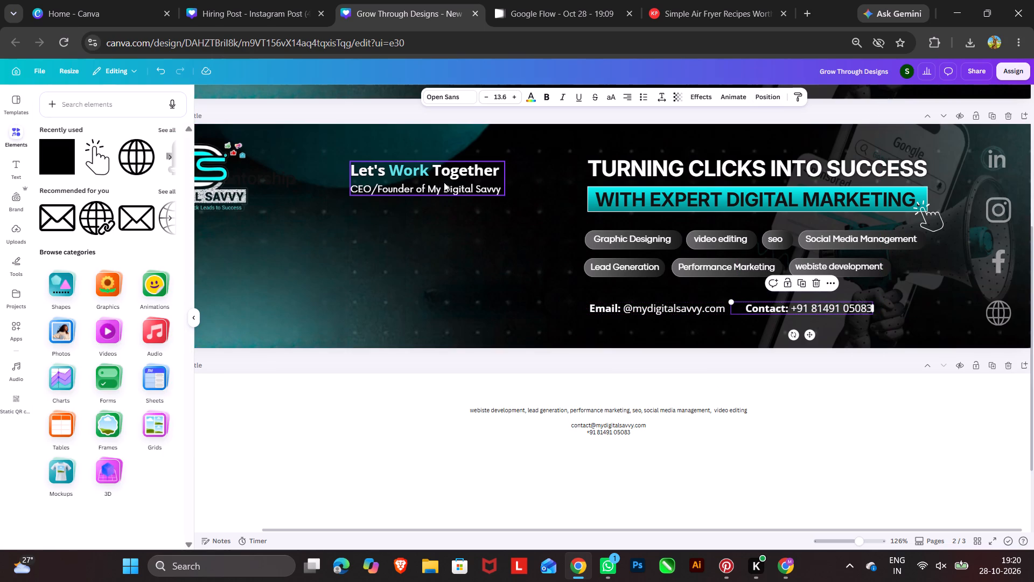
Move the Let's Work Together text group closer to the headline, vertically centred with the My Digital Savvy logo.
{"action": "left_click_drag", "start_coordinate": [444, 182], "coordinate": [444, 207]}
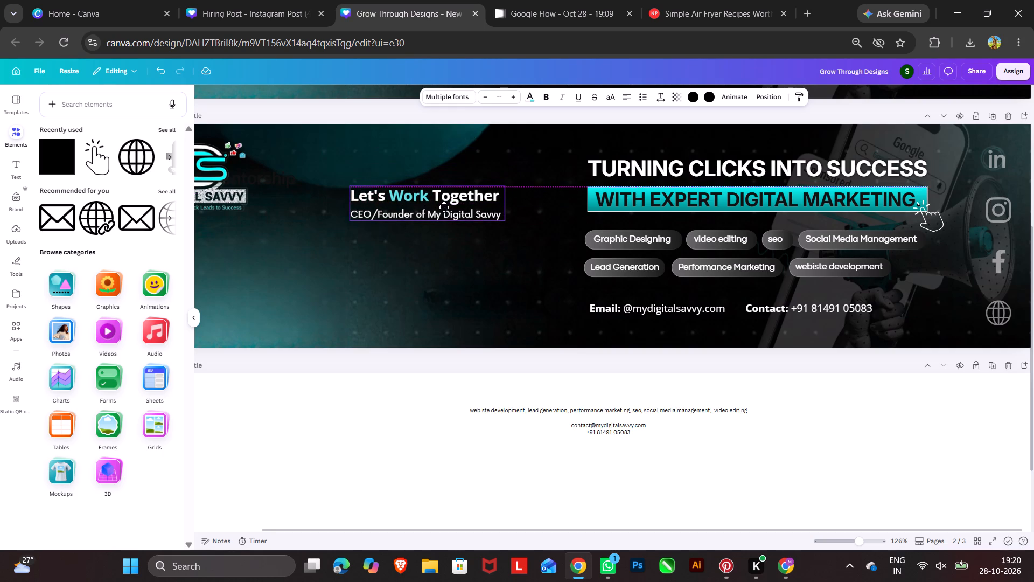
{"action": "left_click_drag", "start_coordinate": [444, 207], "coordinate": [497, 203]}
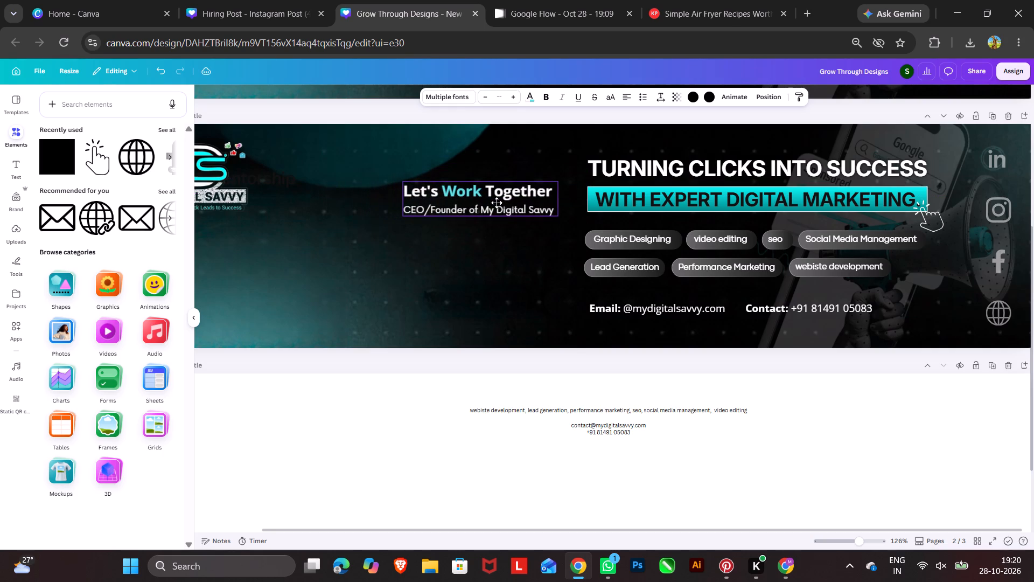
{"action": "left_click_drag", "start_coordinate": [497, 203], "coordinate": [490, 203]}
{"action": "left_click_drag", "start_coordinate": [464, 201], "coordinate": [459, 228]}
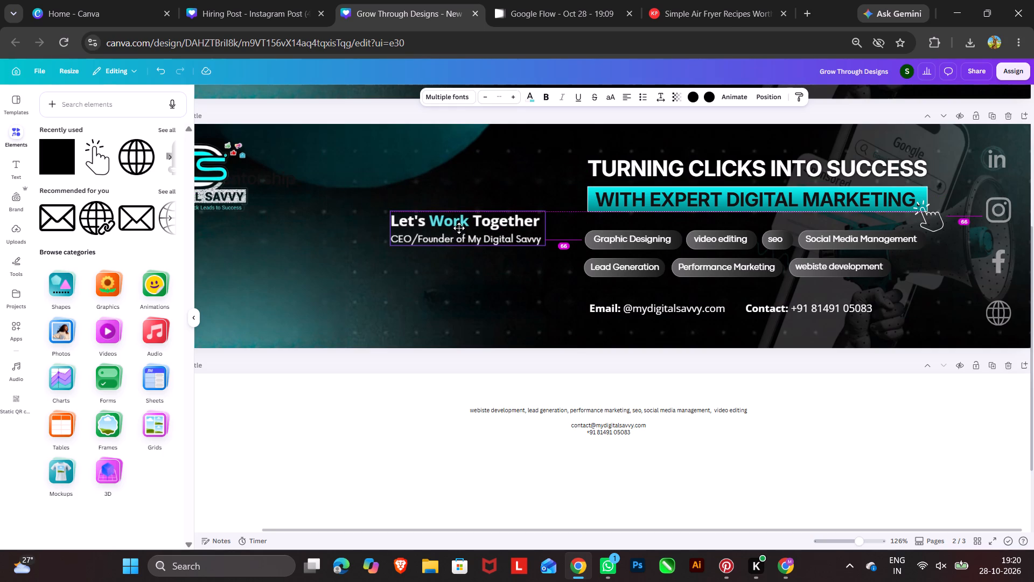
{"action": "left_click_drag", "start_coordinate": [459, 228], "coordinate": [450, 177]}
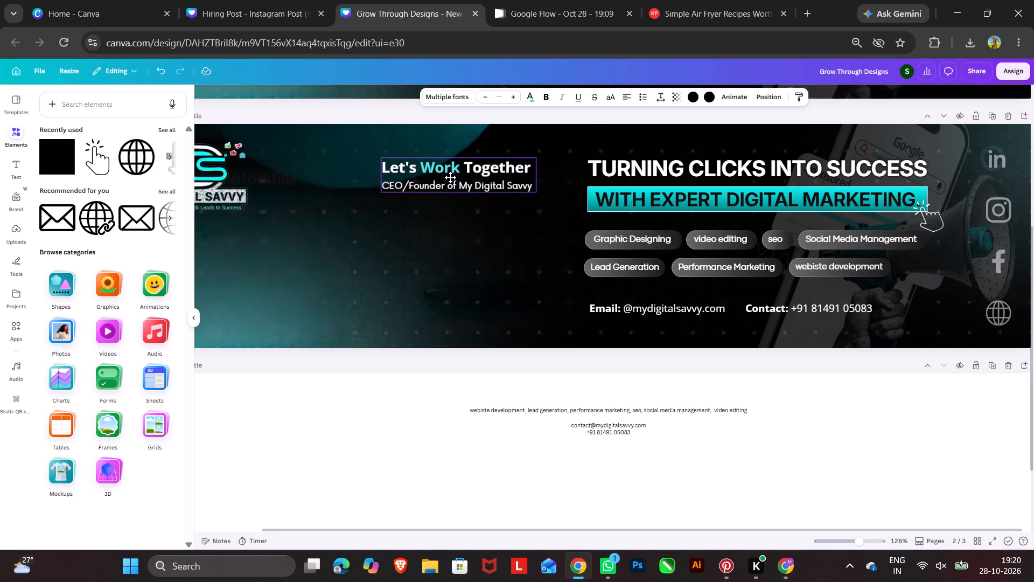
{"action": "left_click_drag", "start_coordinate": [450, 177], "coordinate": [451, 178]}
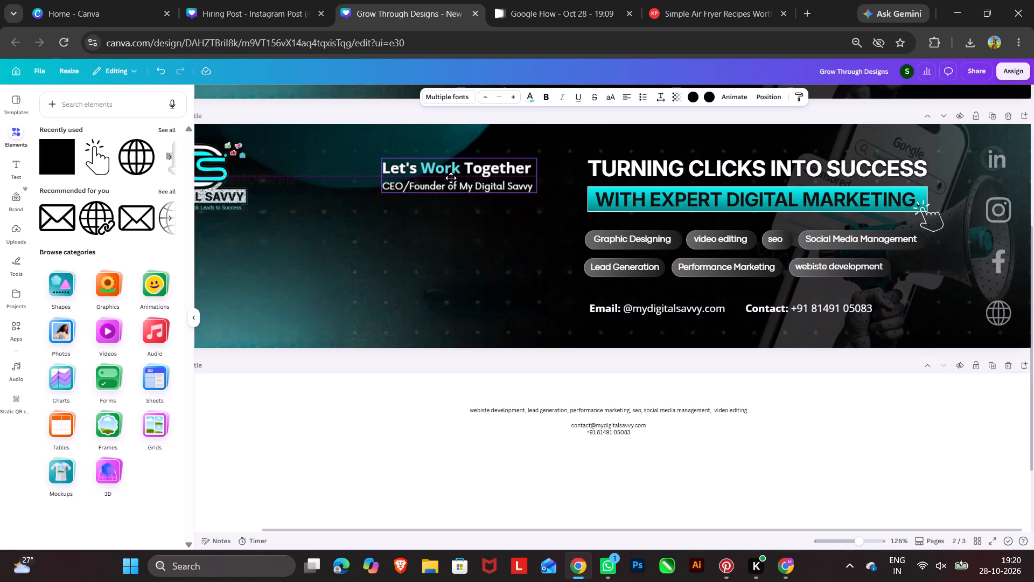
{"action": "left_click_drag", "start_coordinate": [451, 178], "coordinate": [451, 178]}
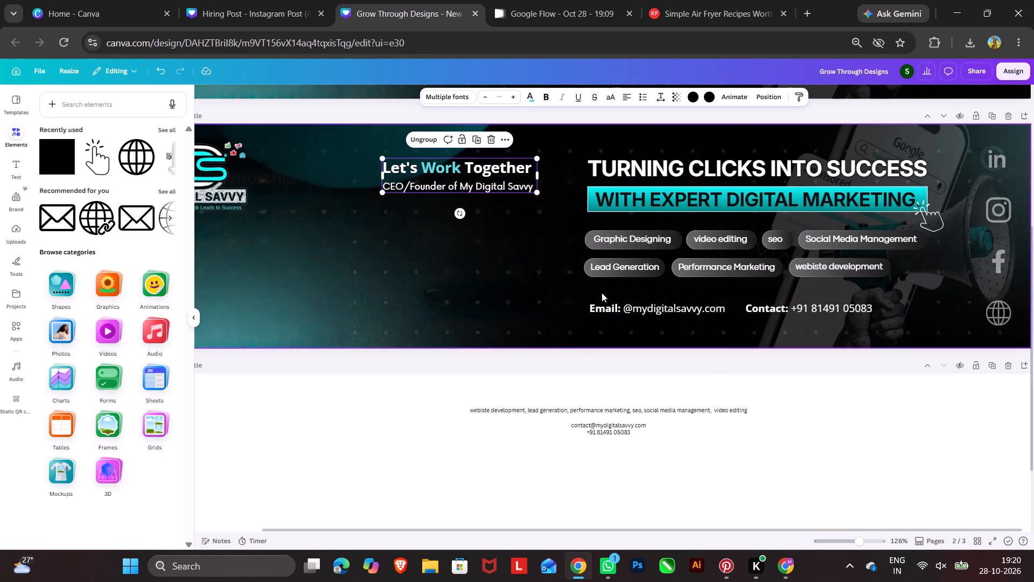
Enlarge the tilted phone and megaphone background group outward from its lower left corner.
{"action": "left_click", "coordinate": [860, 338]}
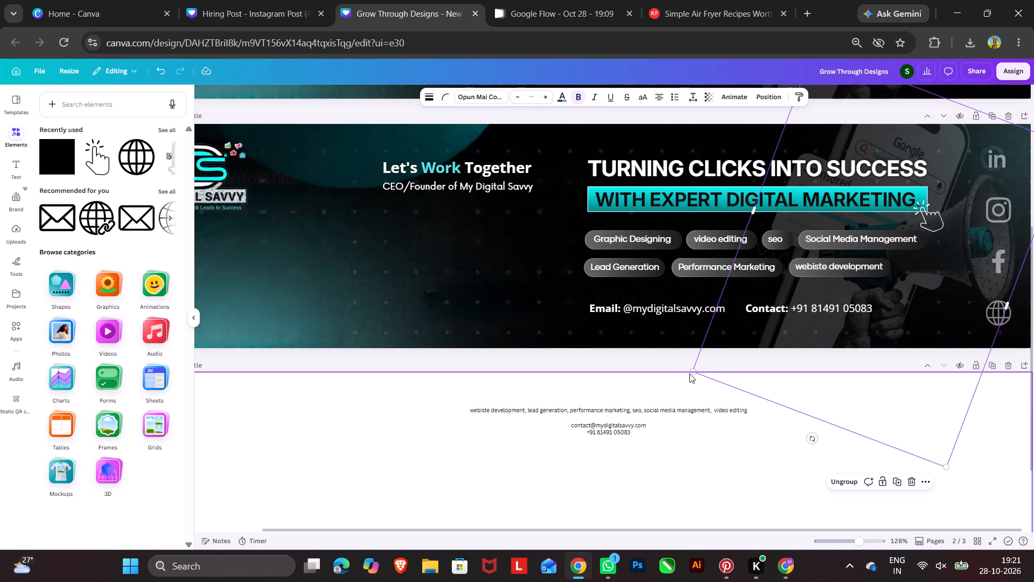
{"action": "left_click", "coordinate": [696, 372]}
{"action": "left_click_drag", "start_coordinate": [691, 370], "coordinate": [596, 403]}
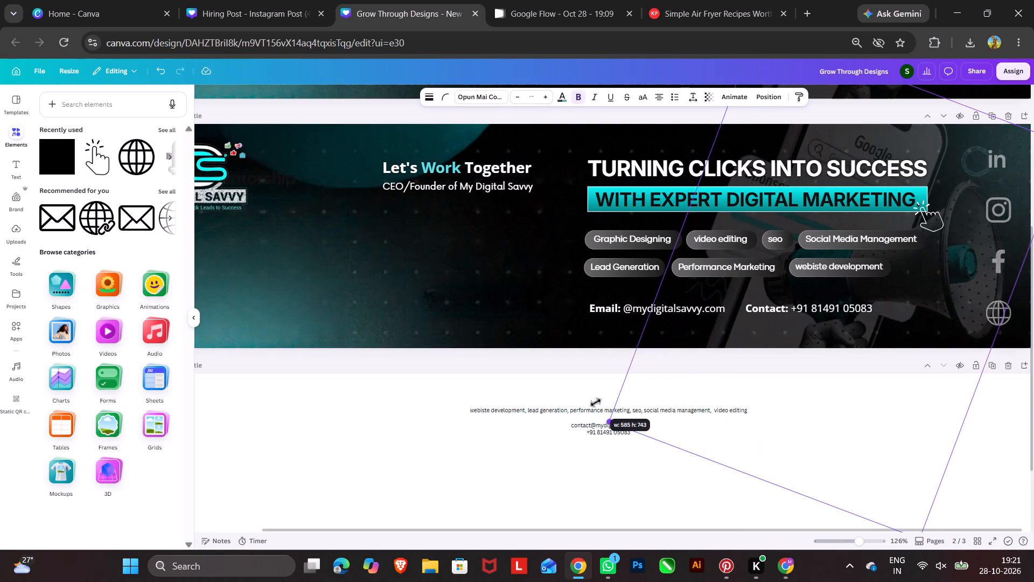
{"action": "left_click_drag", "start_coordinate": [596, 403], "coordinate": [621, 392]}
{"action": "left_click", "coordinate": [550, 352]}
{"action": "left_click", "coordinate": [552, 356]}
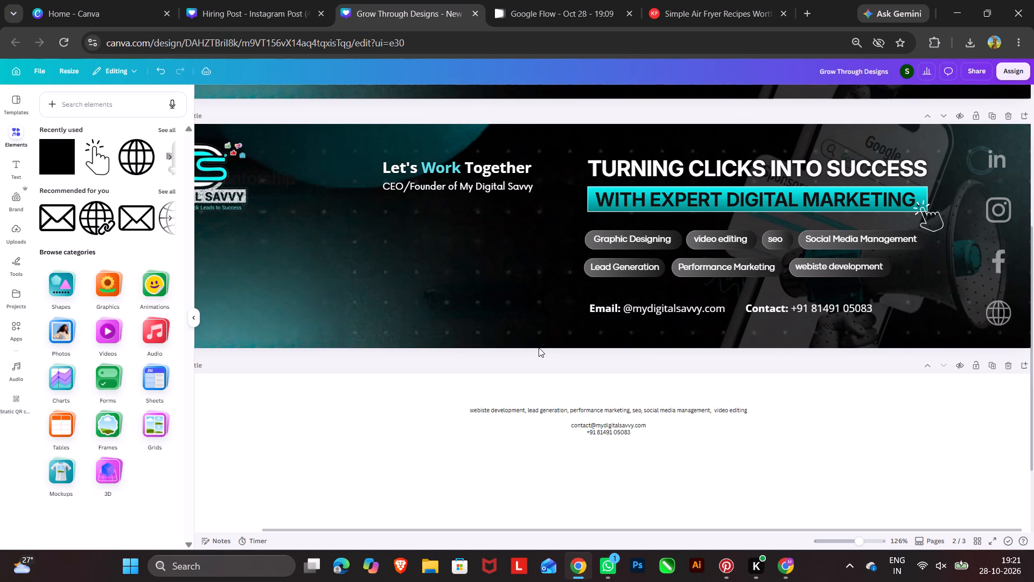
Review the revised page 2 banner alongside the original version on page 1.
{"action": "left_click", "coordinate": [566, 372]}
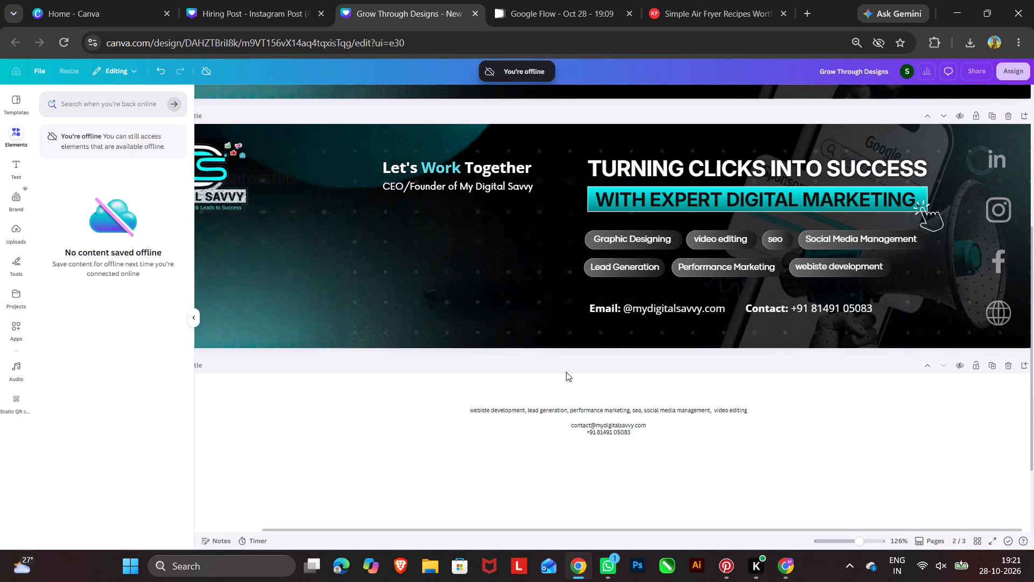
{"action": "left_click", "coordinate": [567, 358]}
{"action": "left_click", "coordinate": [952, 343]}
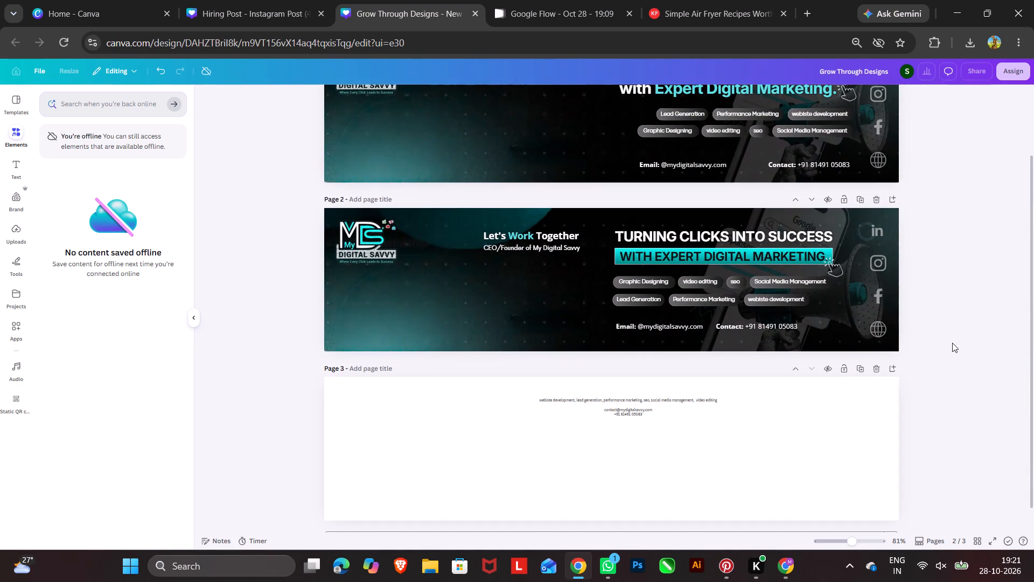
{"action": "scroll", "coordinate": [952, 343], "scroll_direction": "down", "scroll_amount": 1}
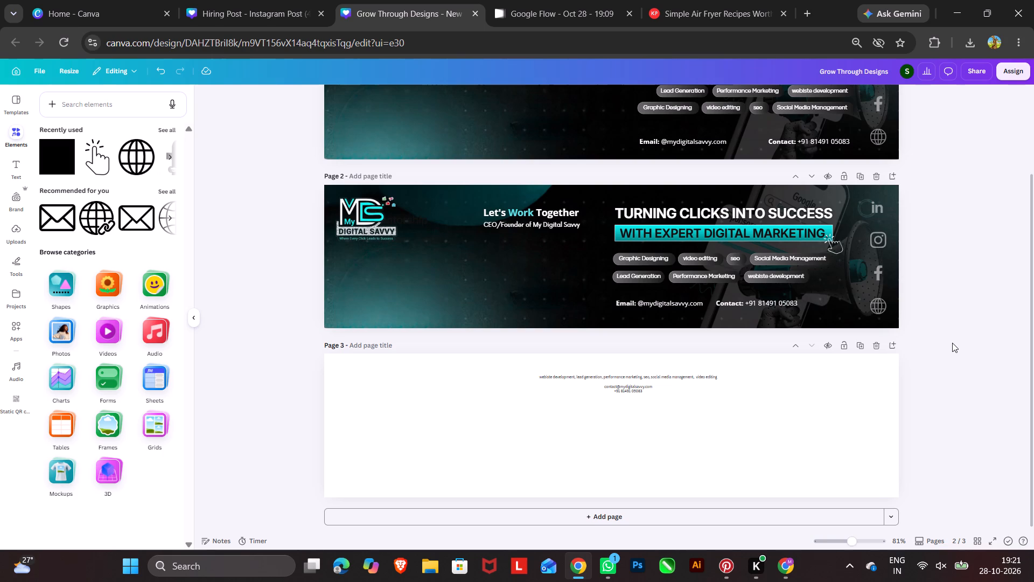
{"action": "scroll", "coordinate": [952, 343], "scroll_direction": "up", "scroll_amount": 2}
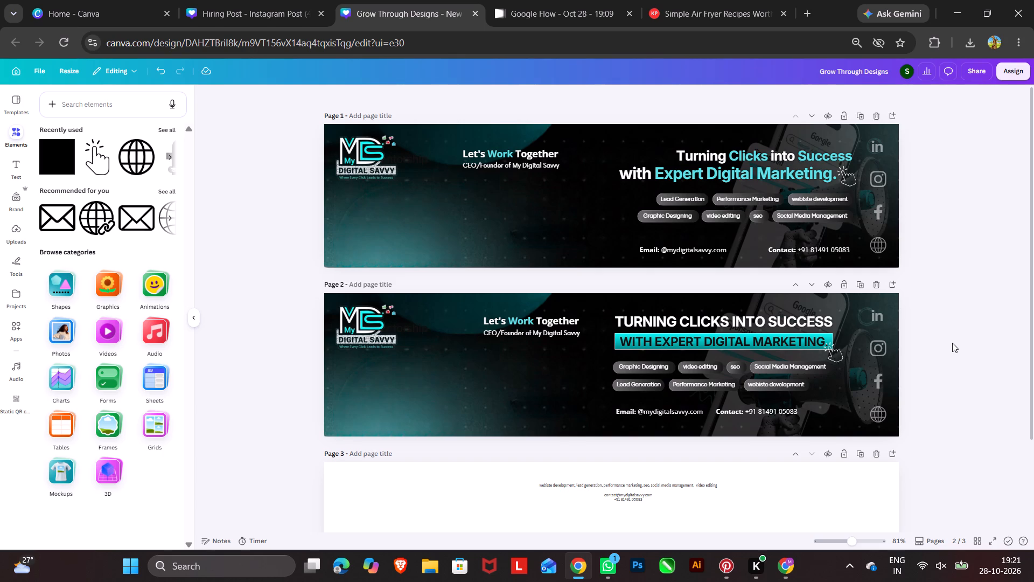
{"action": "left_click", "coordinate": [290, 361]}
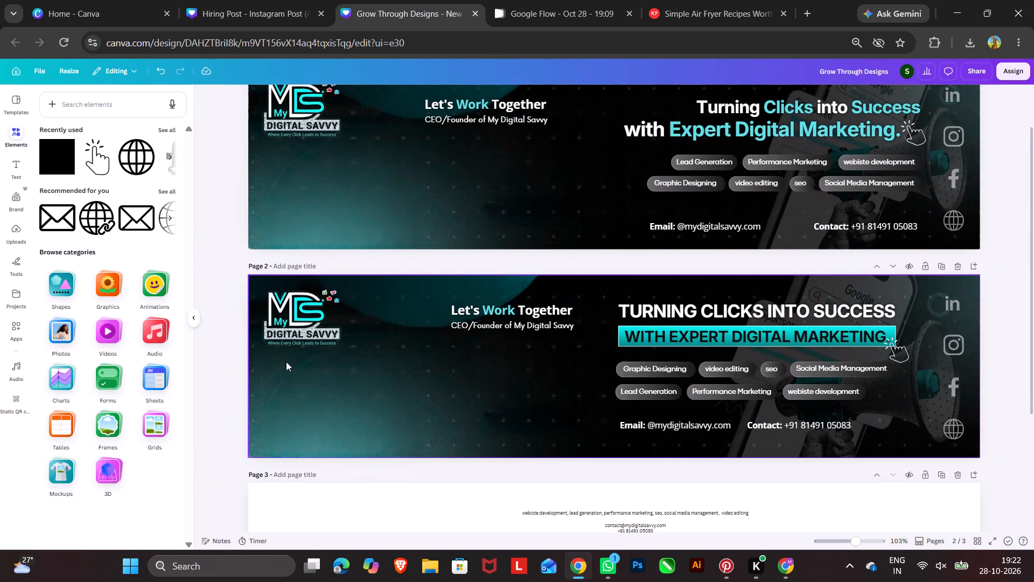
{"action": "scroll", "coordinate": [286, 362], "scroll_direction": "down", "scroll_amount": 4}
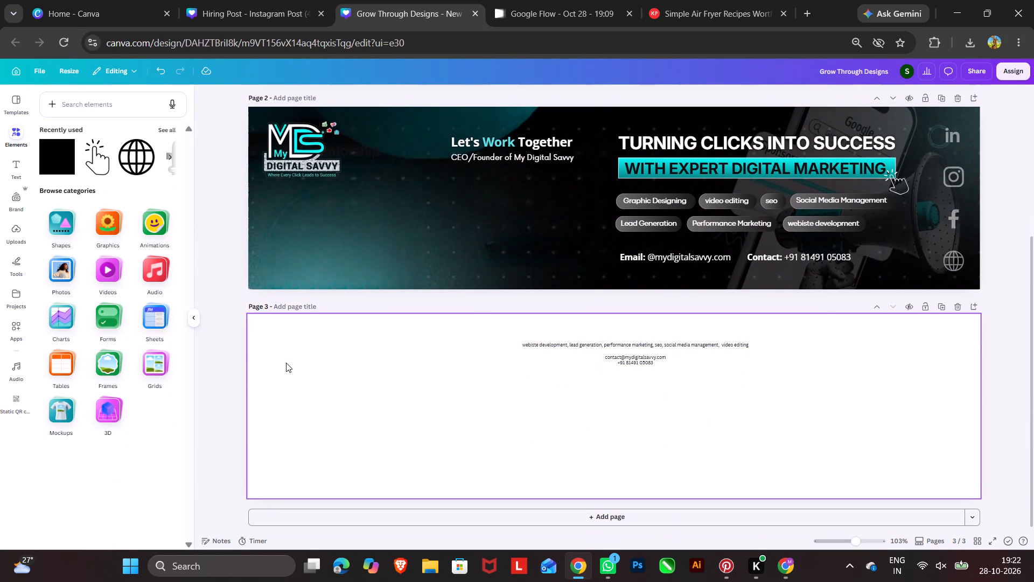